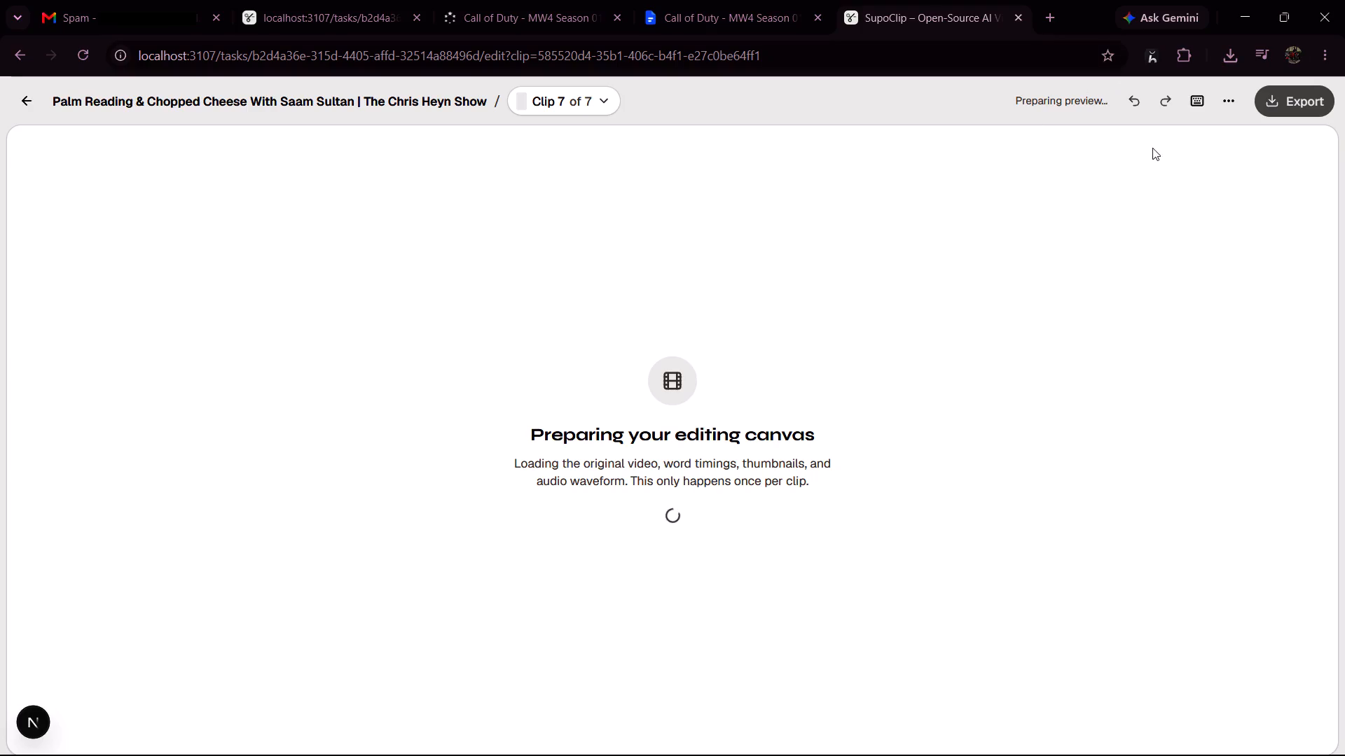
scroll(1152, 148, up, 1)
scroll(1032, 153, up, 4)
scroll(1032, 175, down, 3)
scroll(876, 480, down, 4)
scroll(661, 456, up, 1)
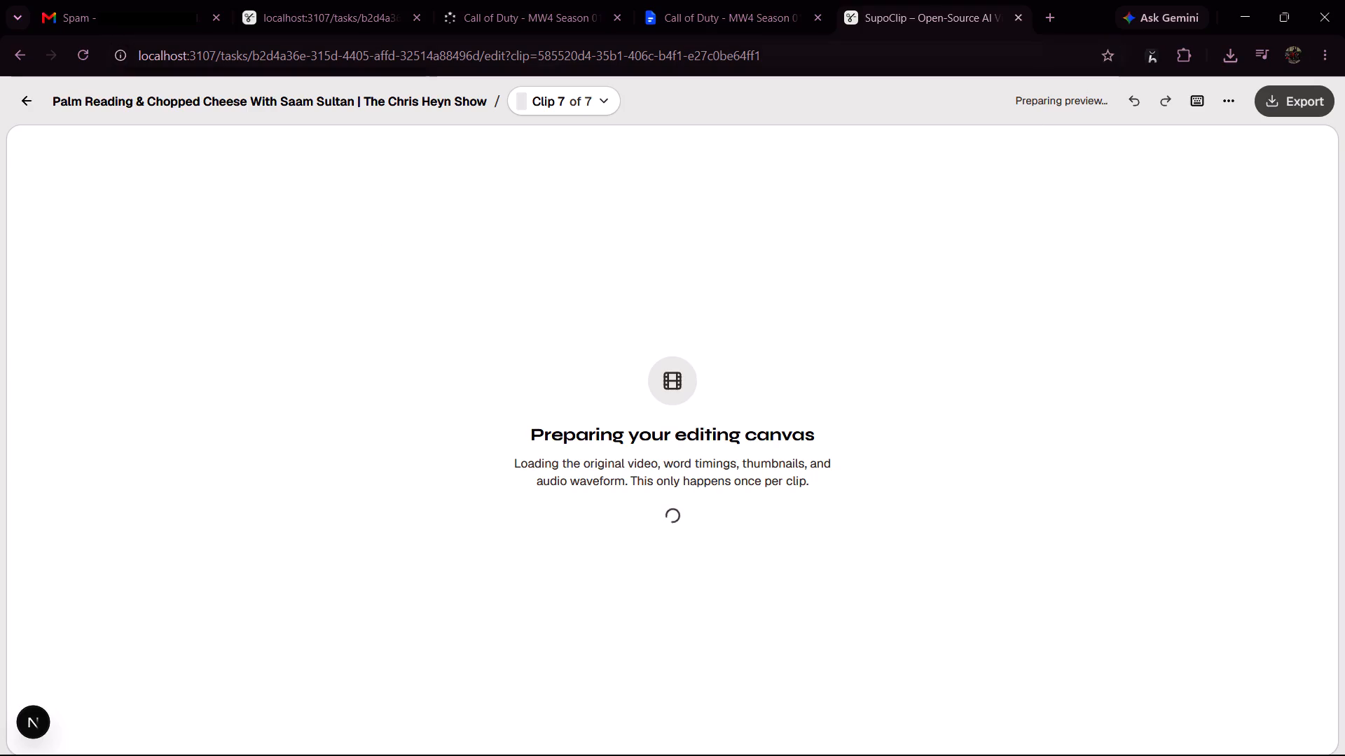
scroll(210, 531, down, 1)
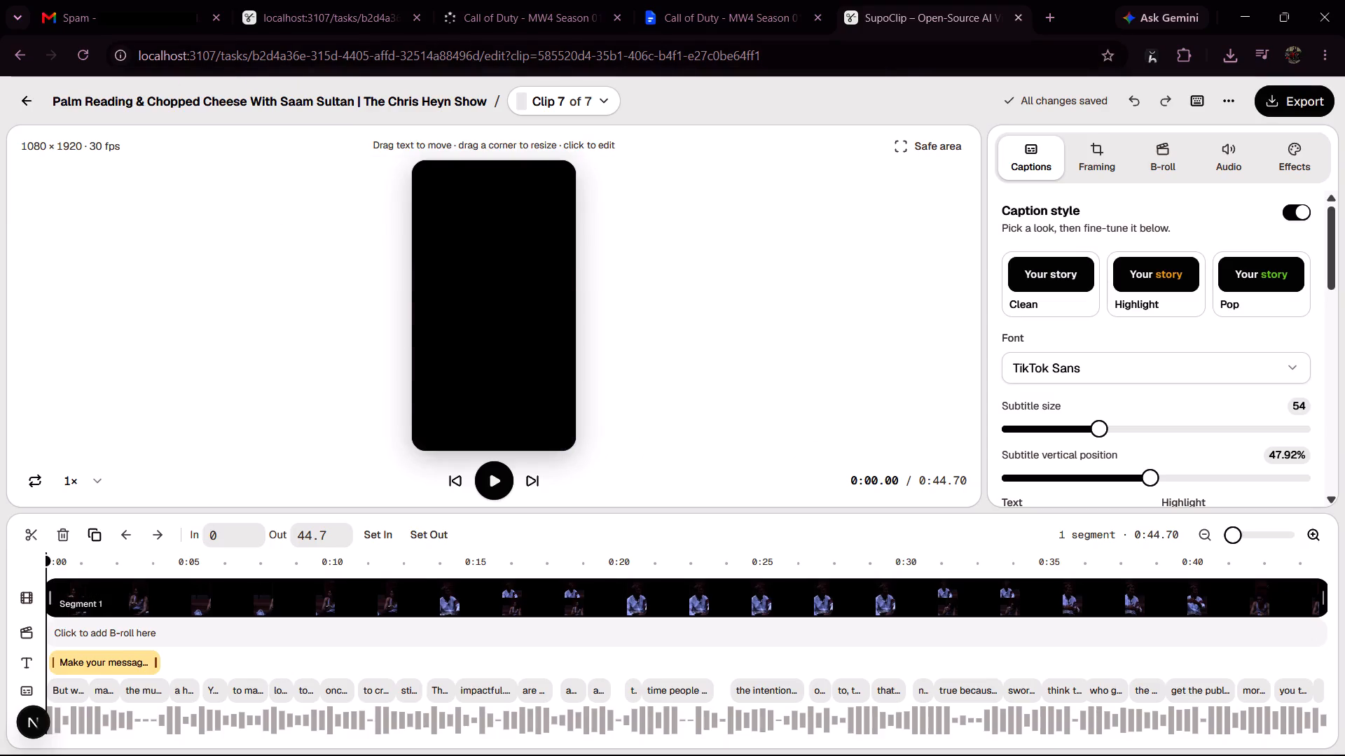
Inspect the hook title and subtitle overlays on the video preview near the clip's opening.
click(89, 666)
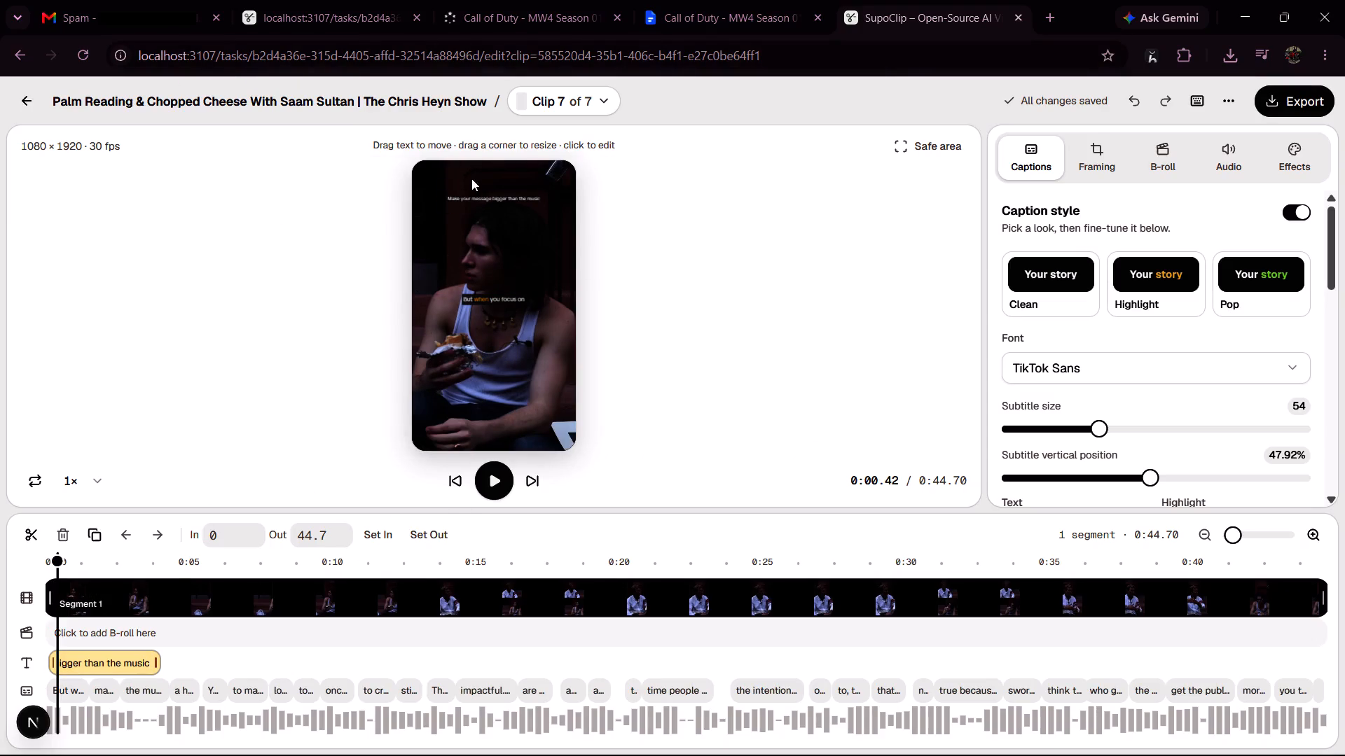
click(688, 235)
ctrl+scroll(549, 244, up, 1)
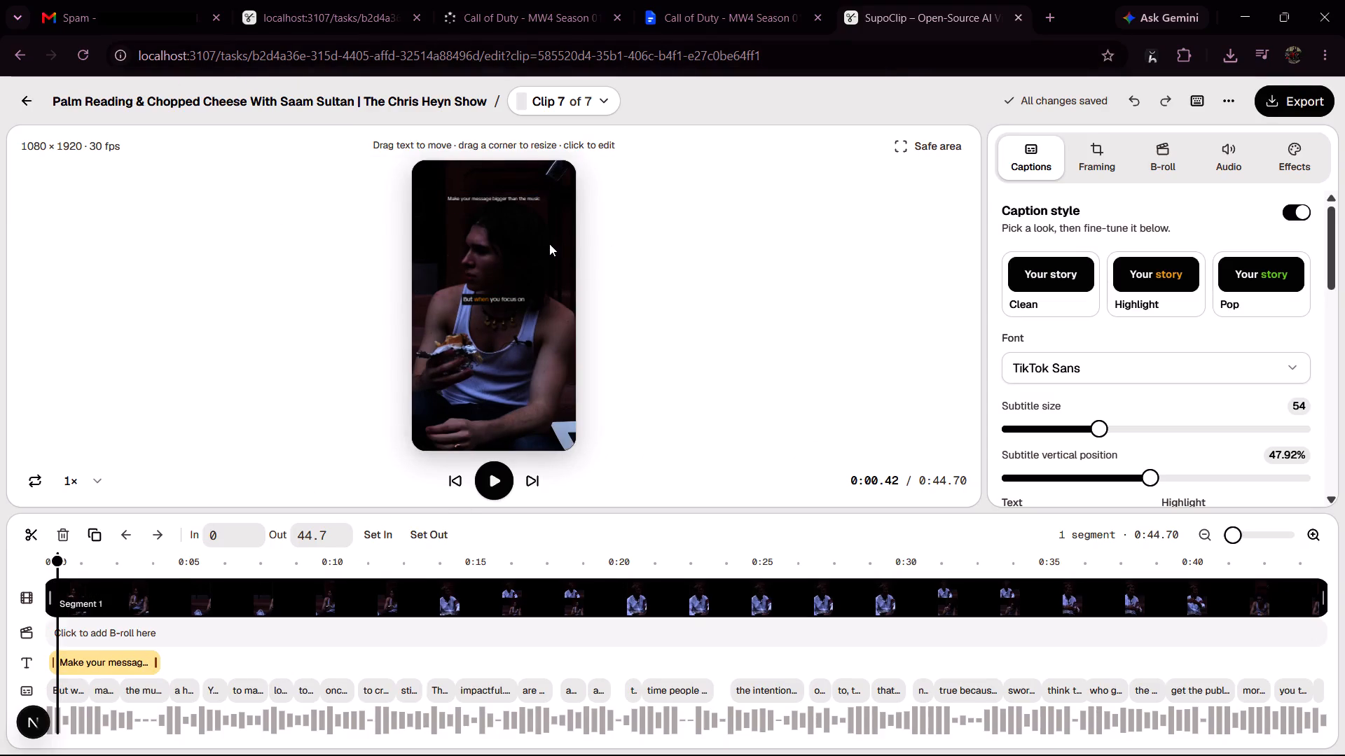
ctrl+scroll(549, 244, up, 1)
ctrl+scroll(566, 253, down, 3)
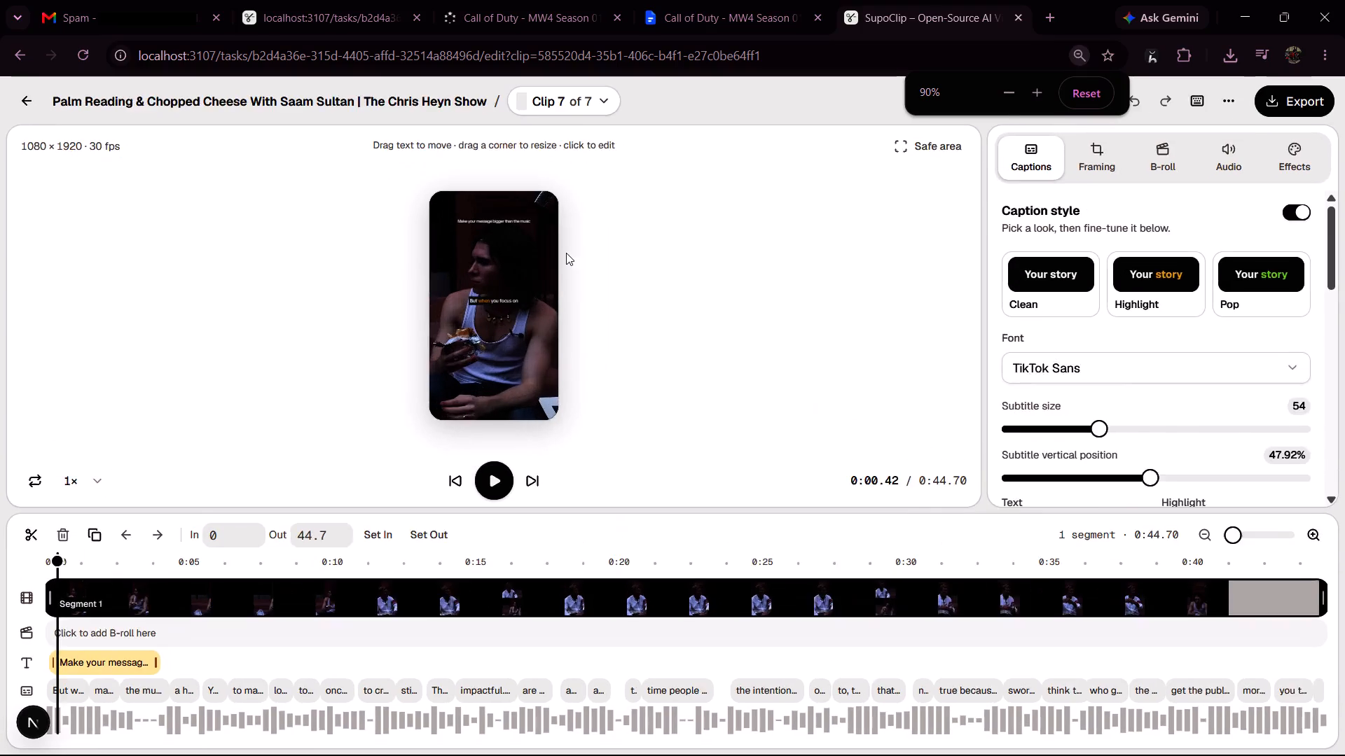
ctrl+scroll(571, 258, down, 4)
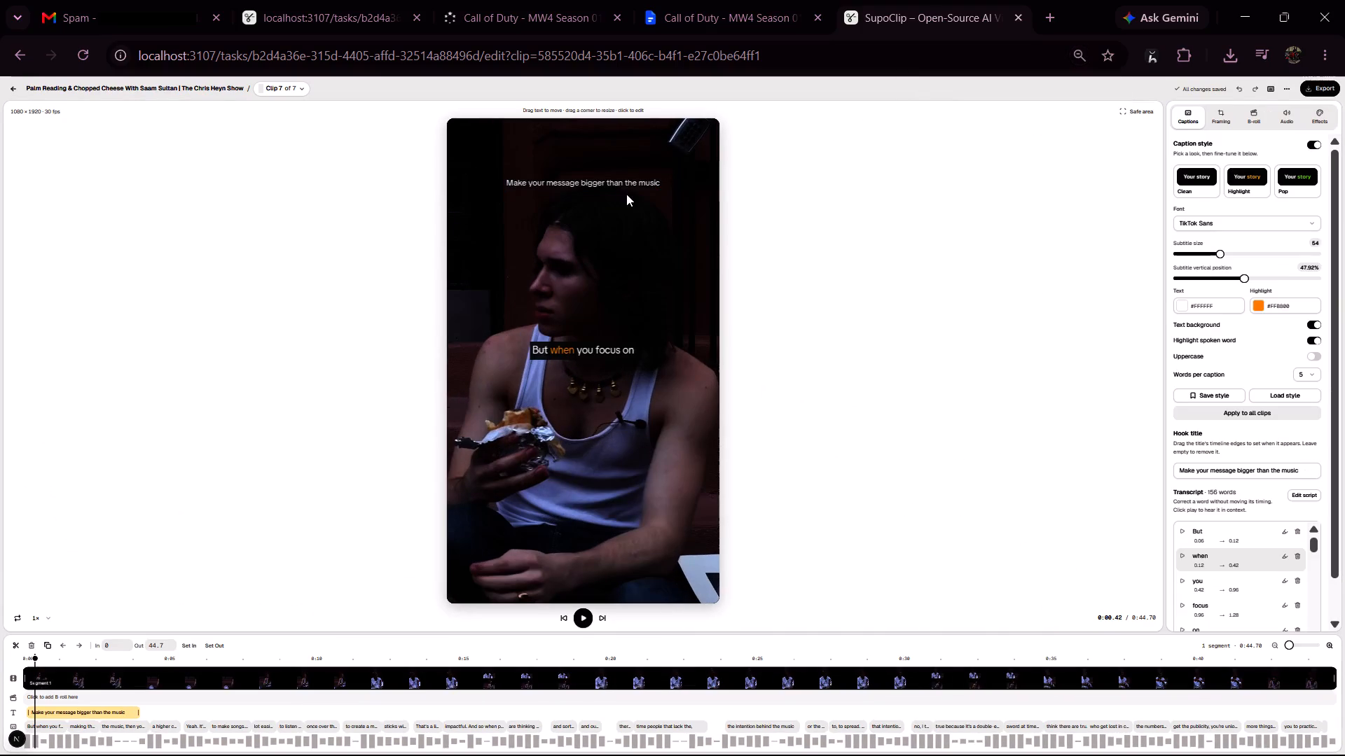
click(833, 281)
scroll(694, 520, down, 2)
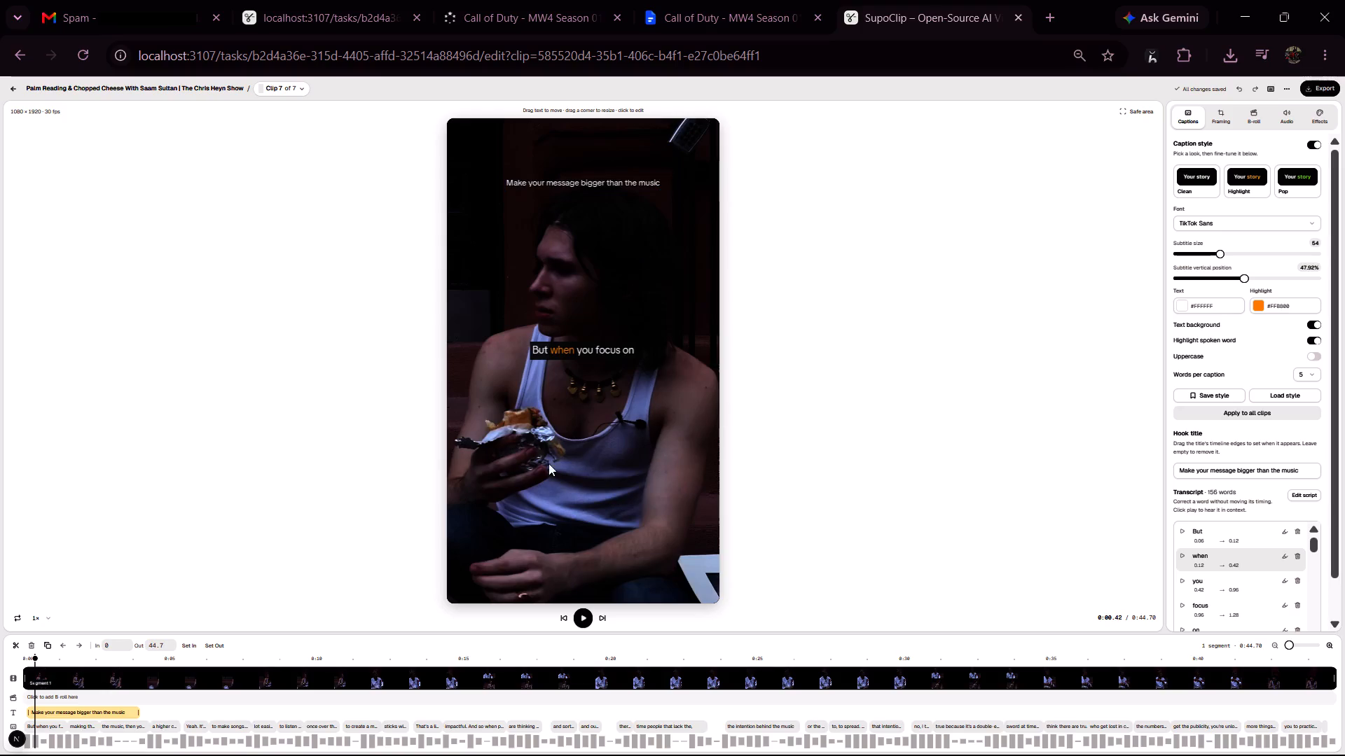
scroll(96, 613, down, 1)
scroll(417, 598, down, 1)
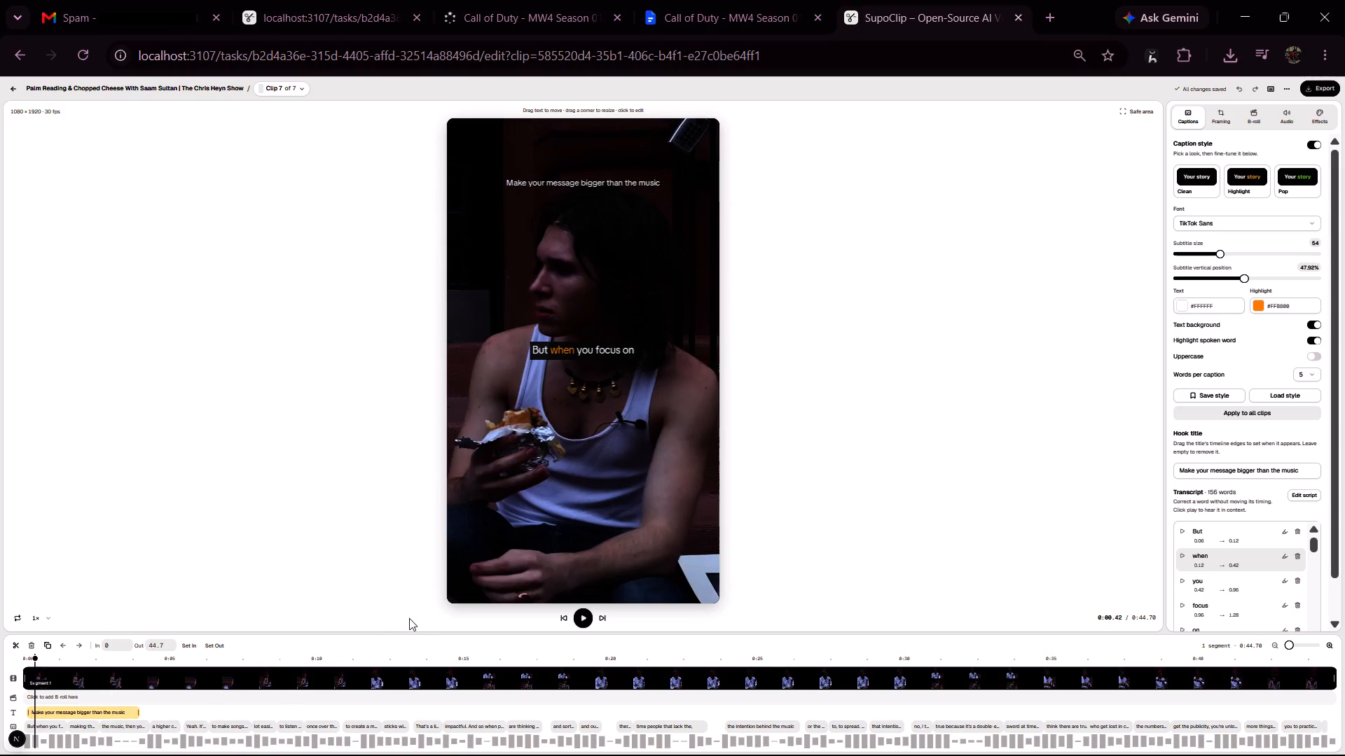
click(586, 355)
ctrl+scroll(909, 463, down, 1)
ctrl+scroll(908, 471, up, 3)
ctrl+scroll(853, 575, up, 1)
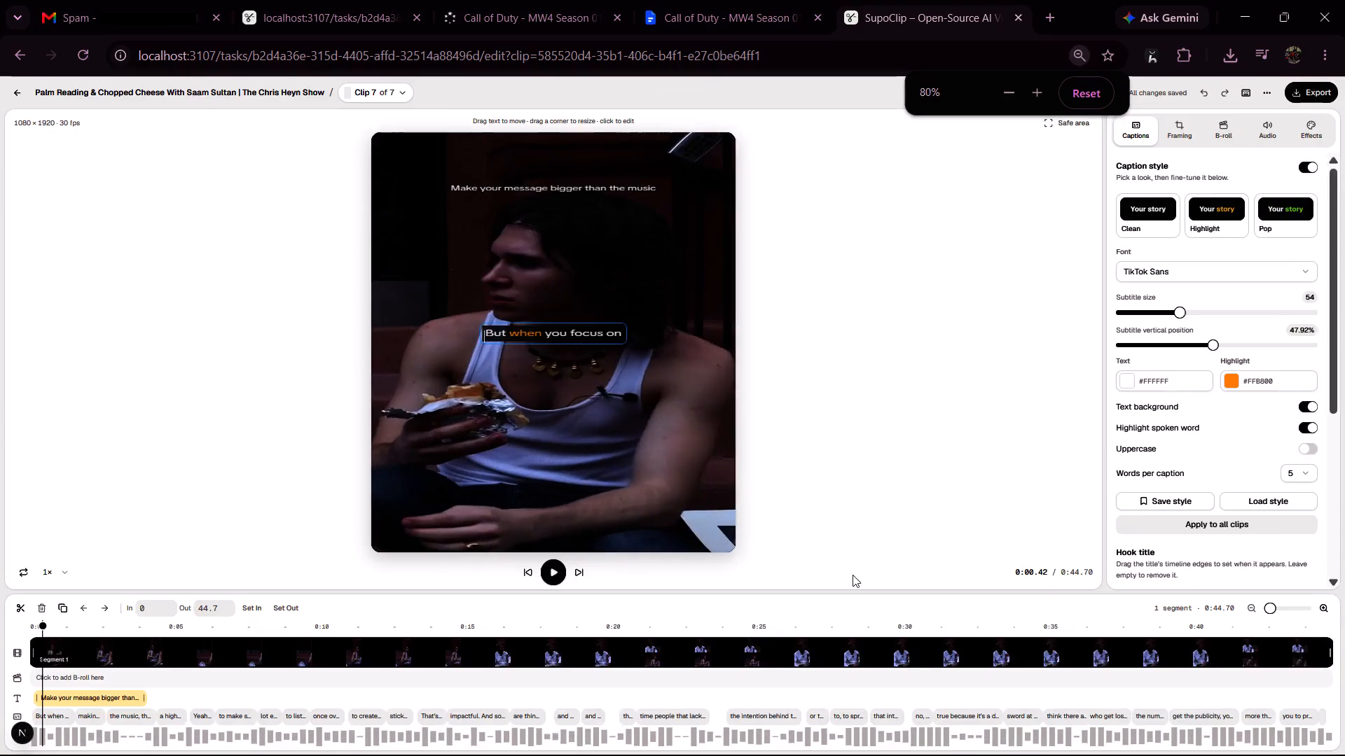
ctrl+scroll(853, 575, up, 2)
scroll(510, 721, up, 2)
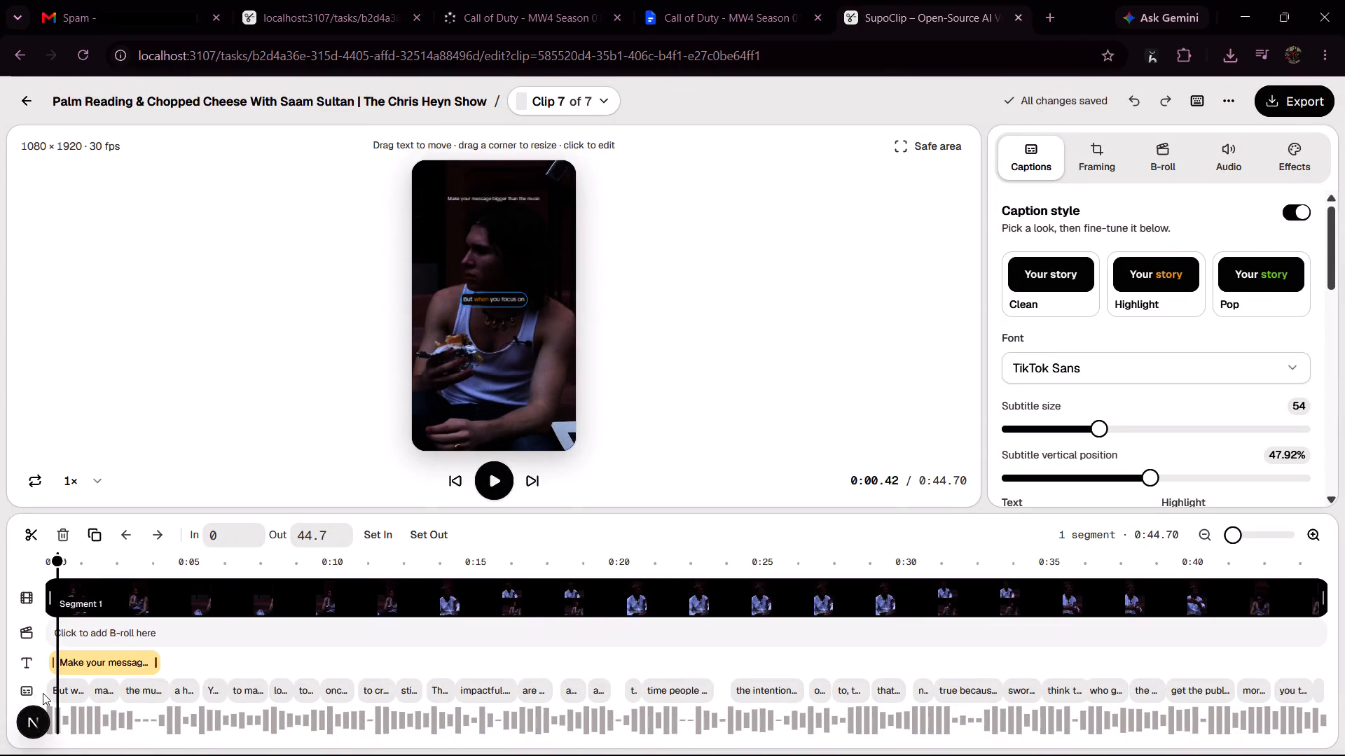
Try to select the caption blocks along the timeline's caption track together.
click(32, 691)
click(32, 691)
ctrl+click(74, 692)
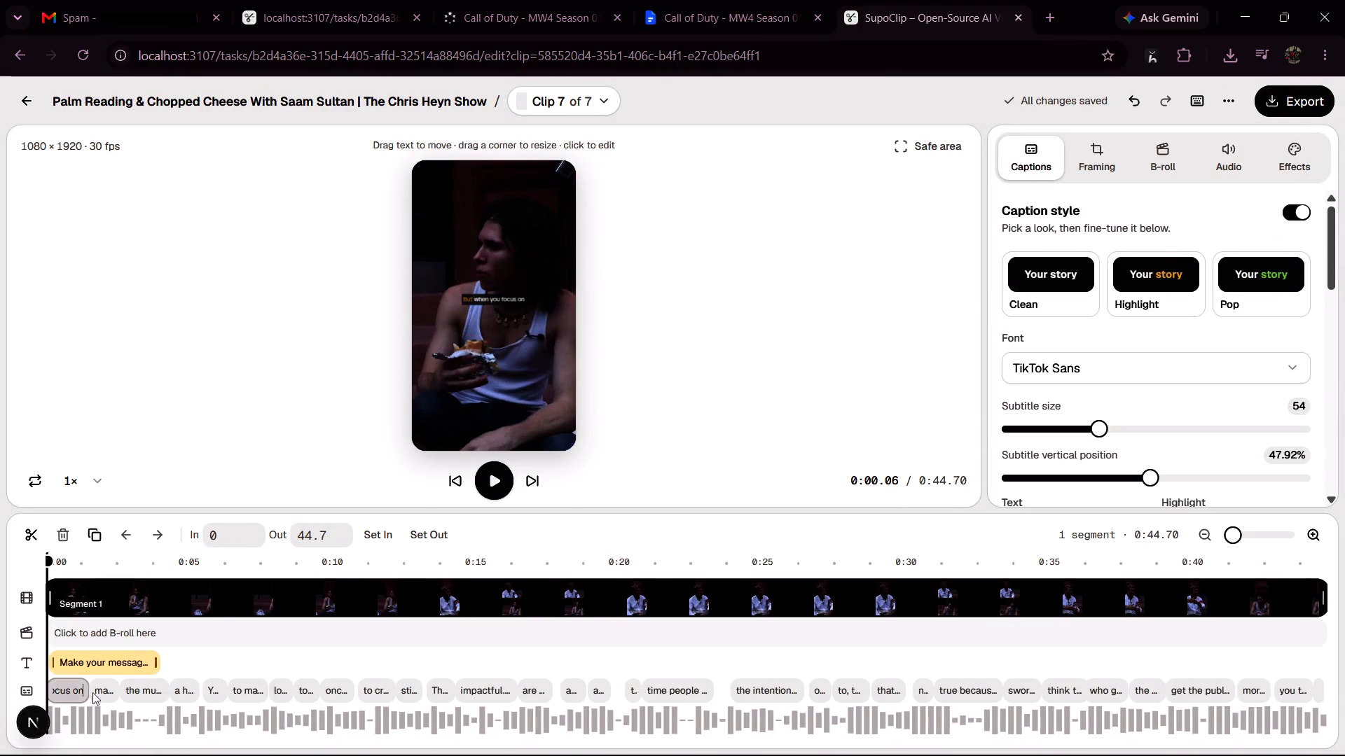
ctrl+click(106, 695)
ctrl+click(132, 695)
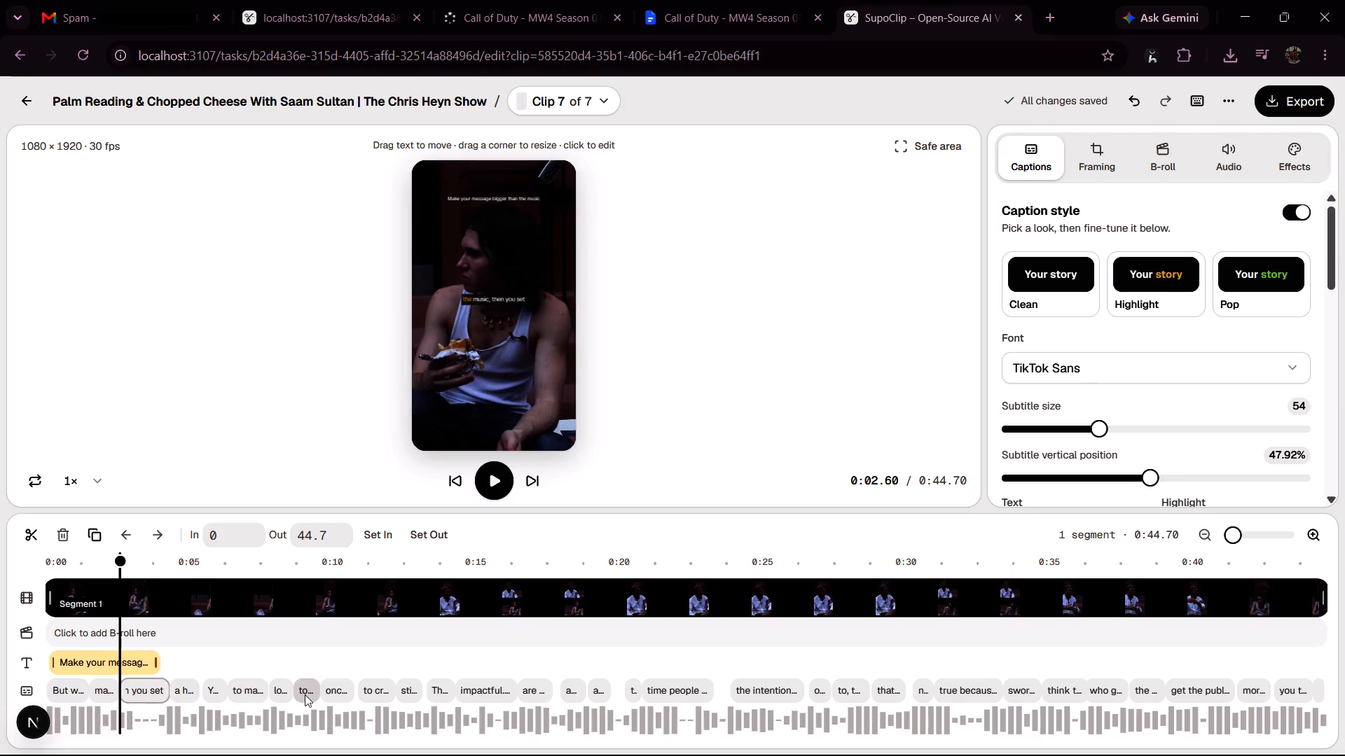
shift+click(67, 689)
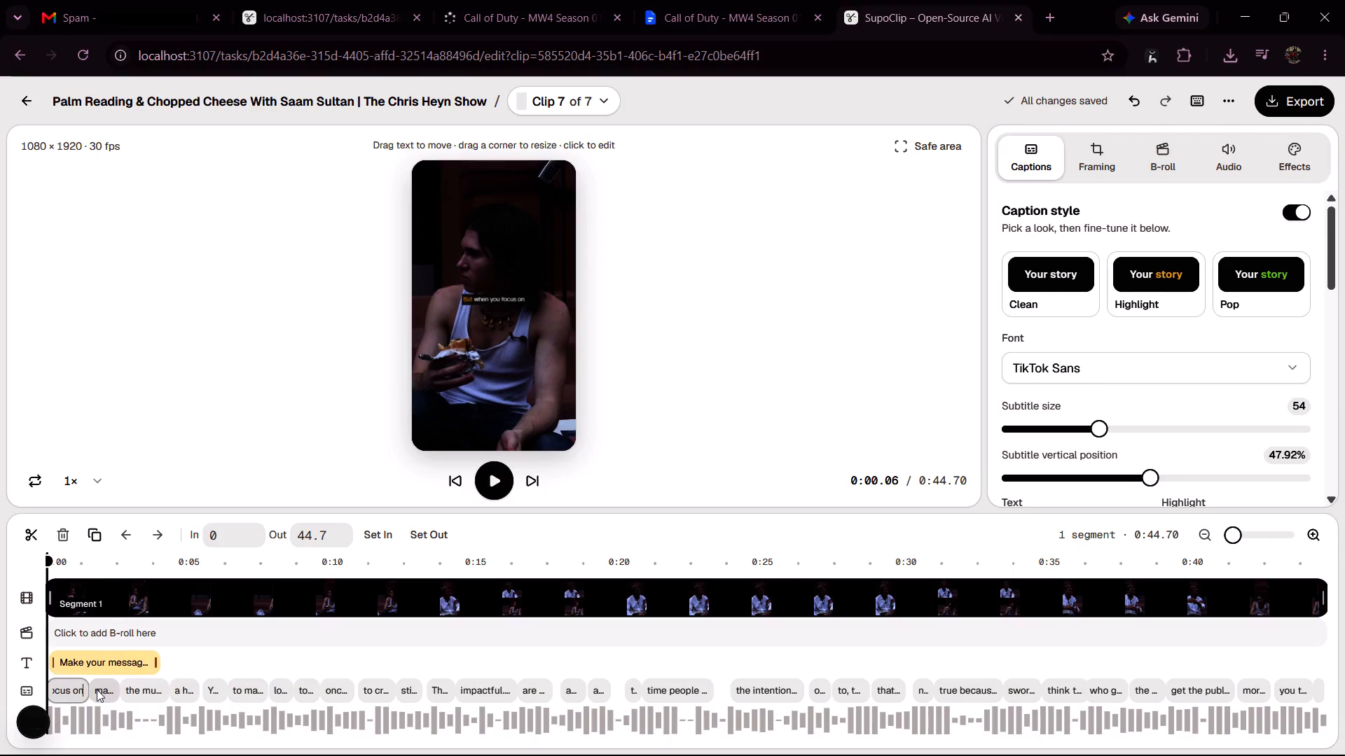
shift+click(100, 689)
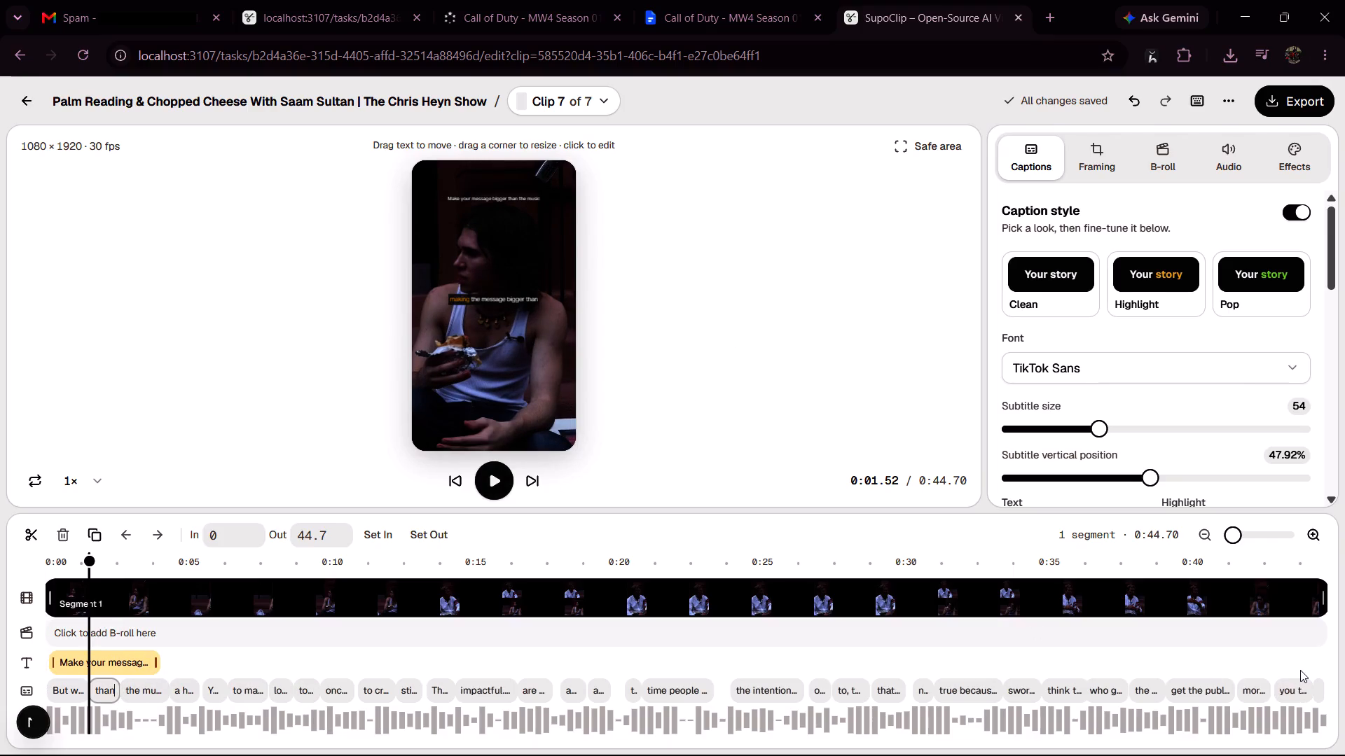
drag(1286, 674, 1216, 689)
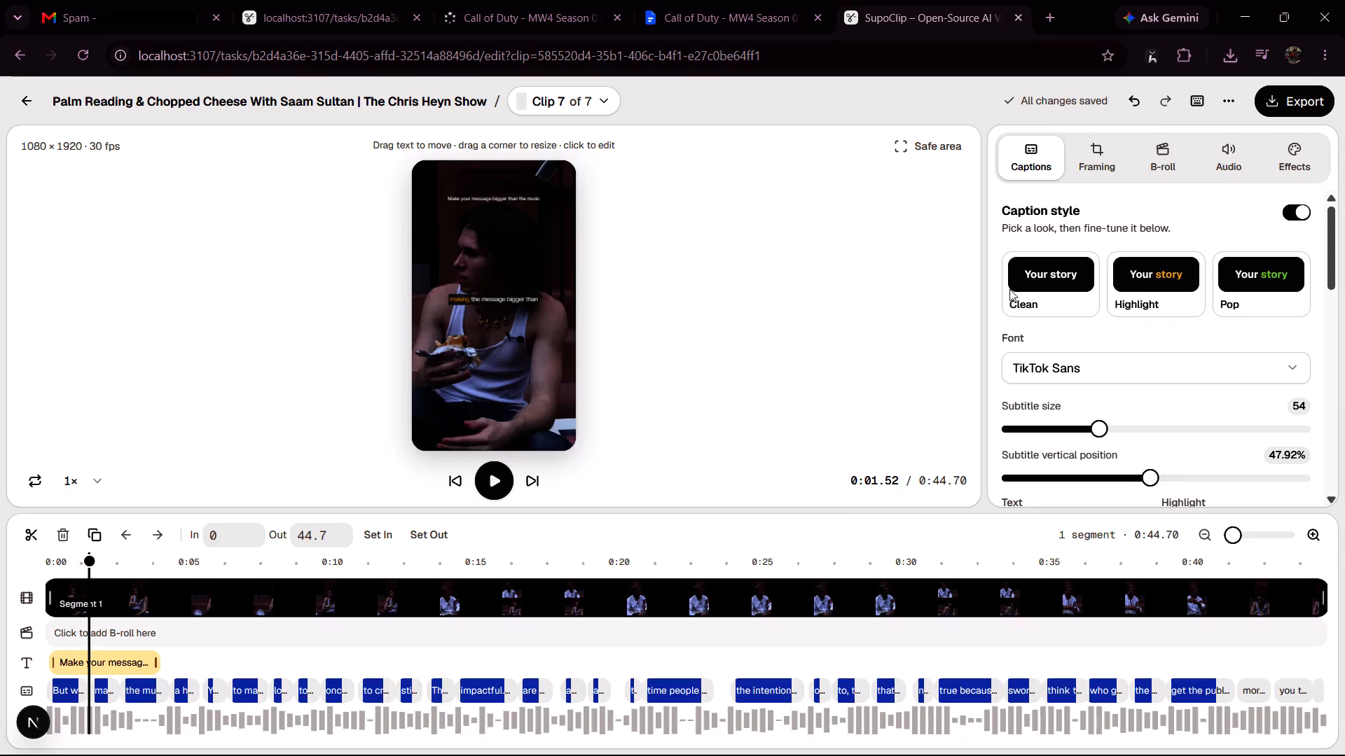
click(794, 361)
Review the clip's caption style settings, hook title and word-by-word transcript.
click(1021, 164)
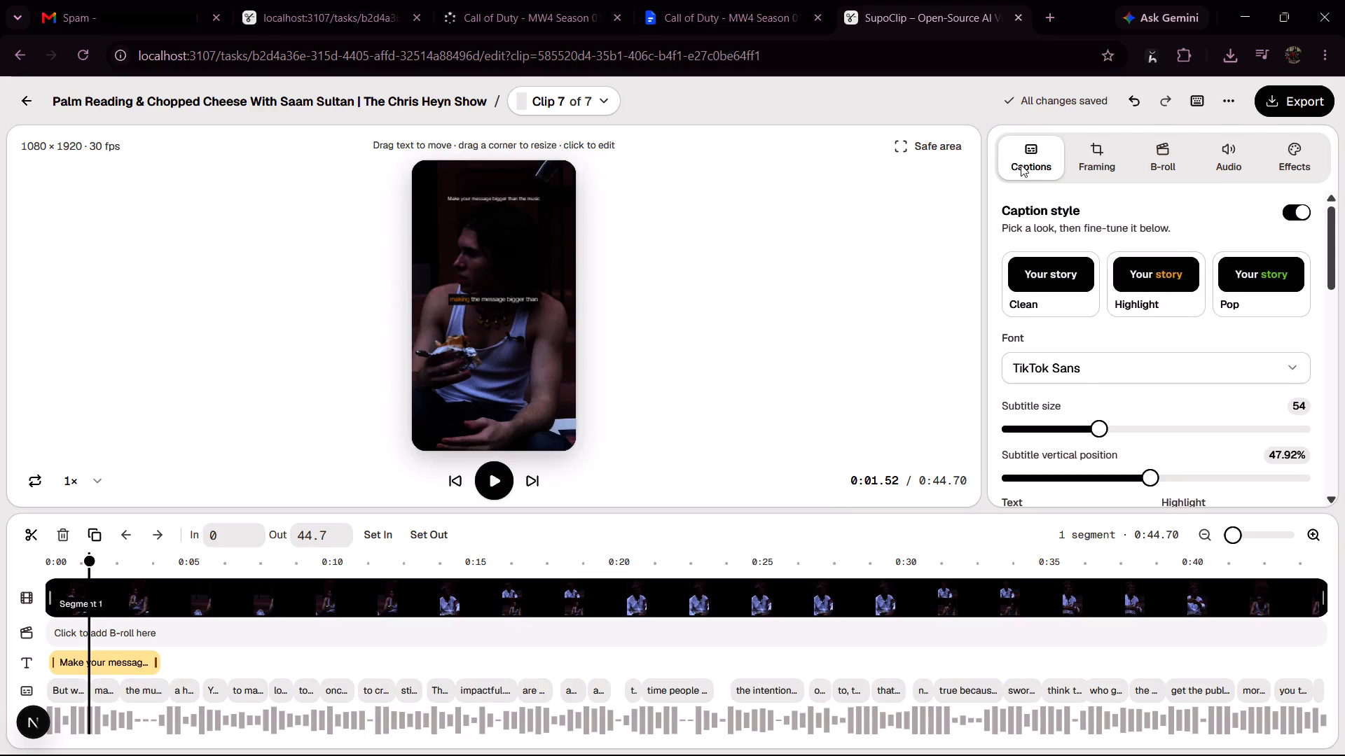
scroll(1216, 376, down, 3)
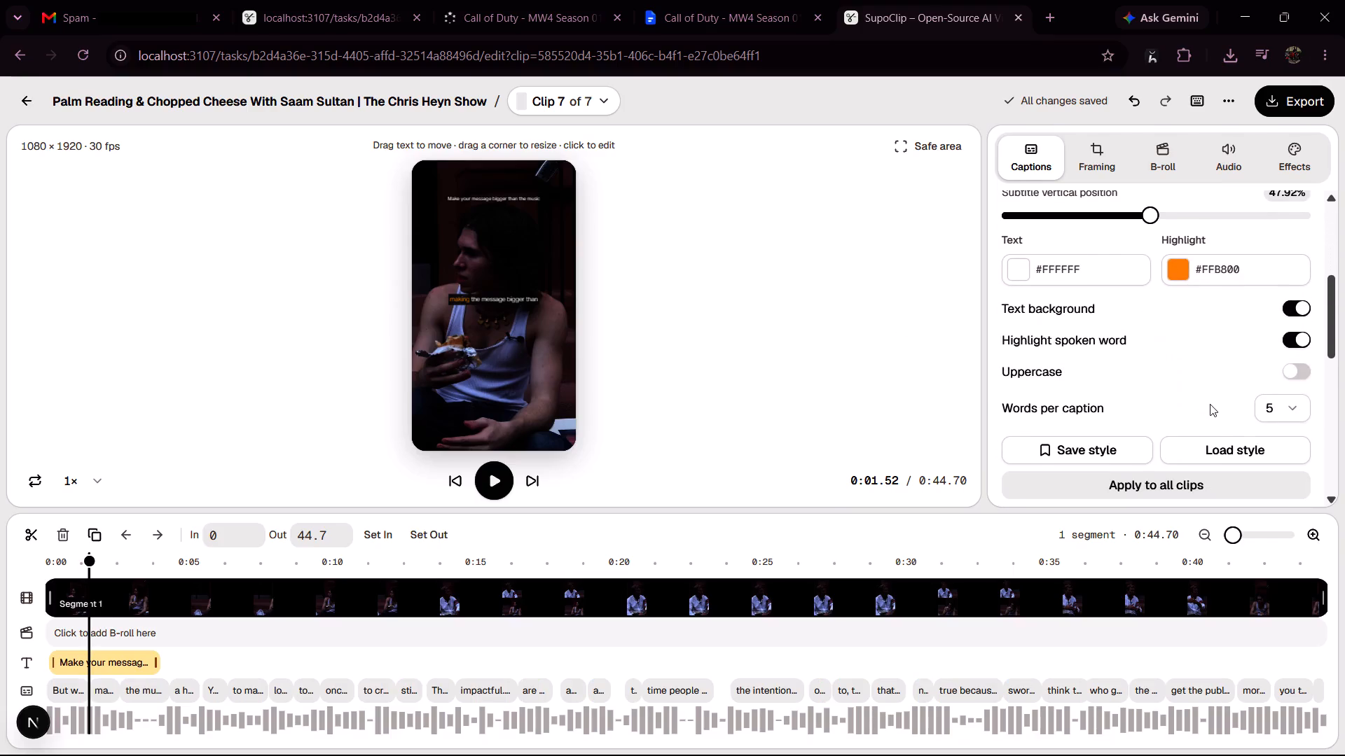
scroll(1150, 409, down, 1)
scroll(1122, 311, down, 2)
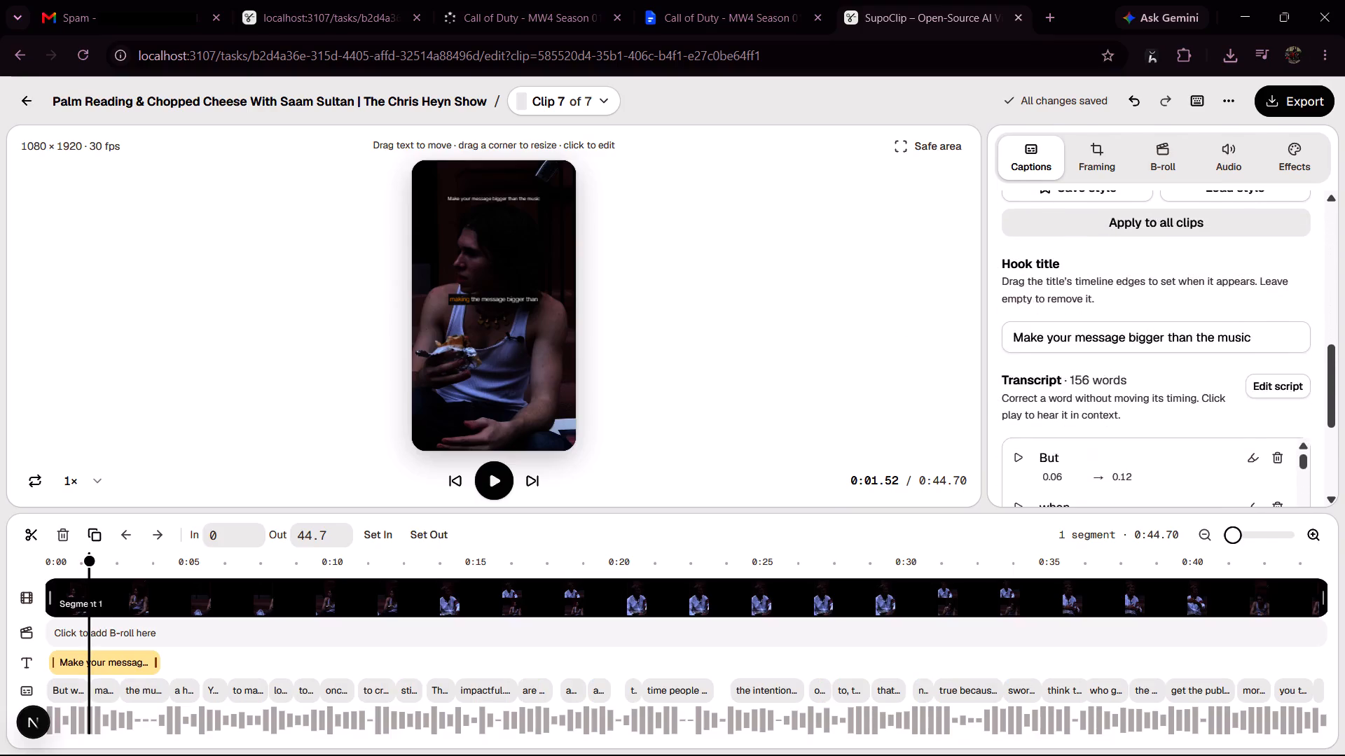
scroll(1117, 347, down, 2)
scroll(1200, 262, down, 4)
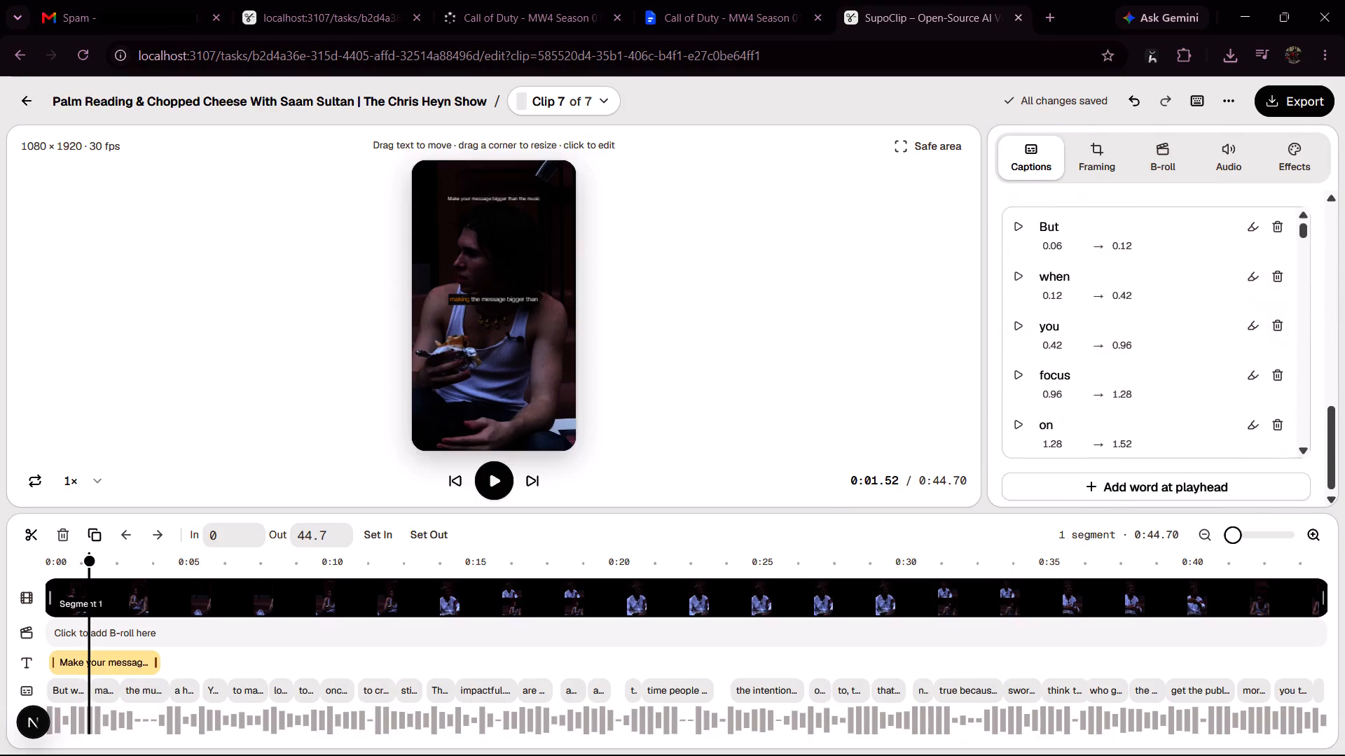
scroll(1194, 287, down, 2)
scroll(1182, 390, down, 20)
scroll(1182, 390, down, 3)
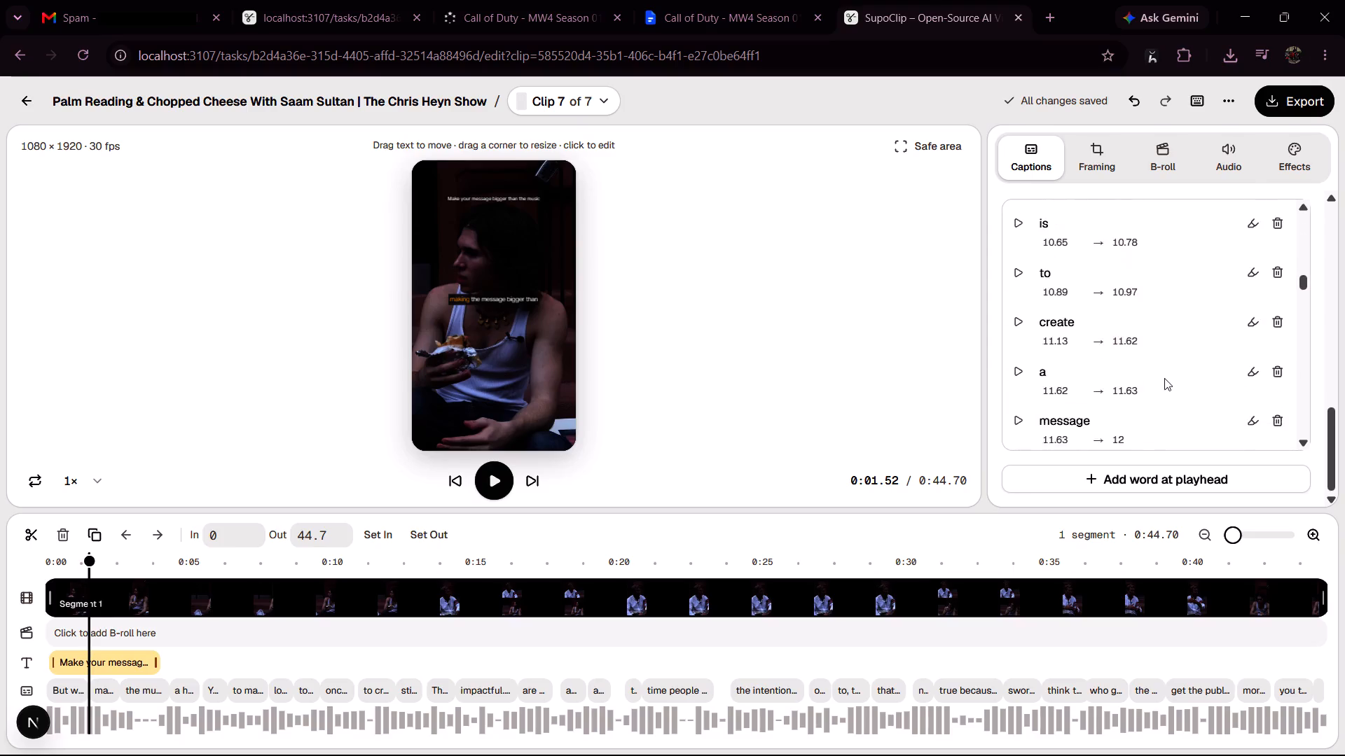
scroll(1164, 378, down, 20)
scroll(1164, 378, down, 13)
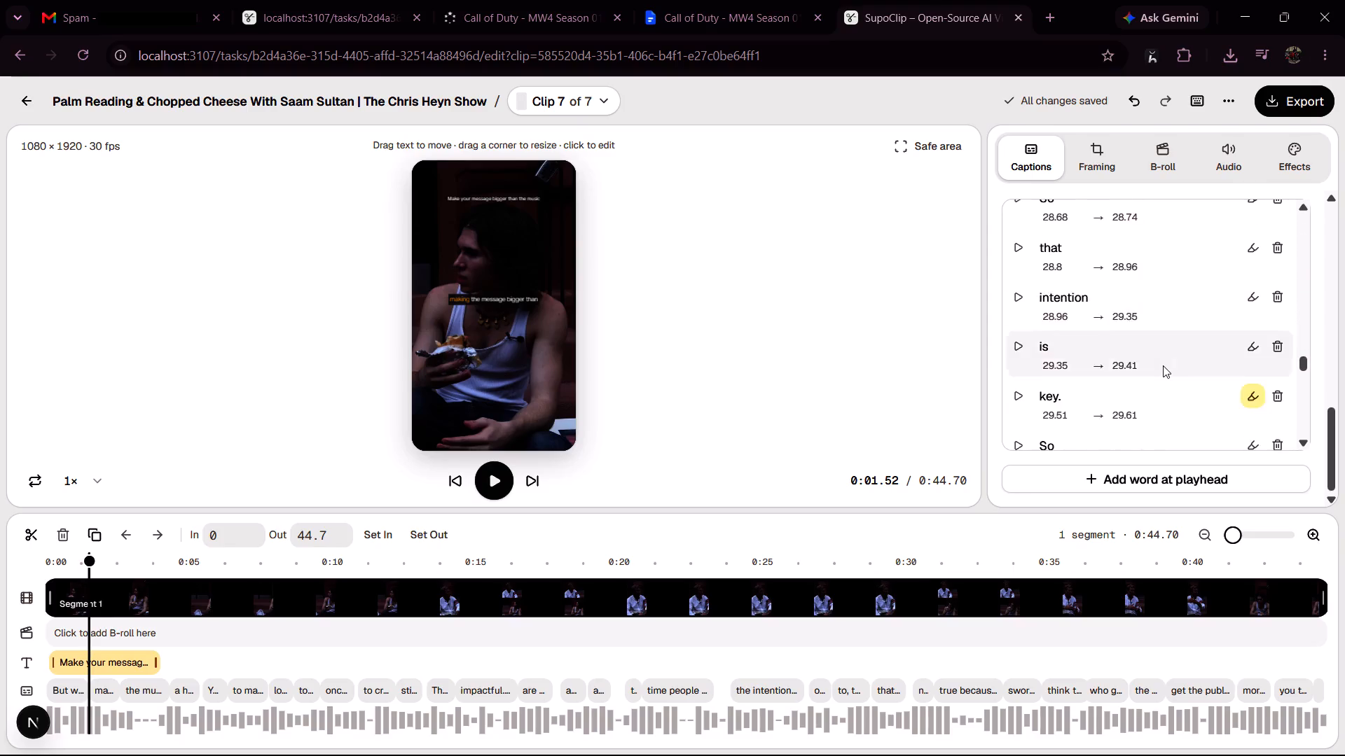
scroll(1163, 365, down, 20)
scroll(1163, 365, down, 13)
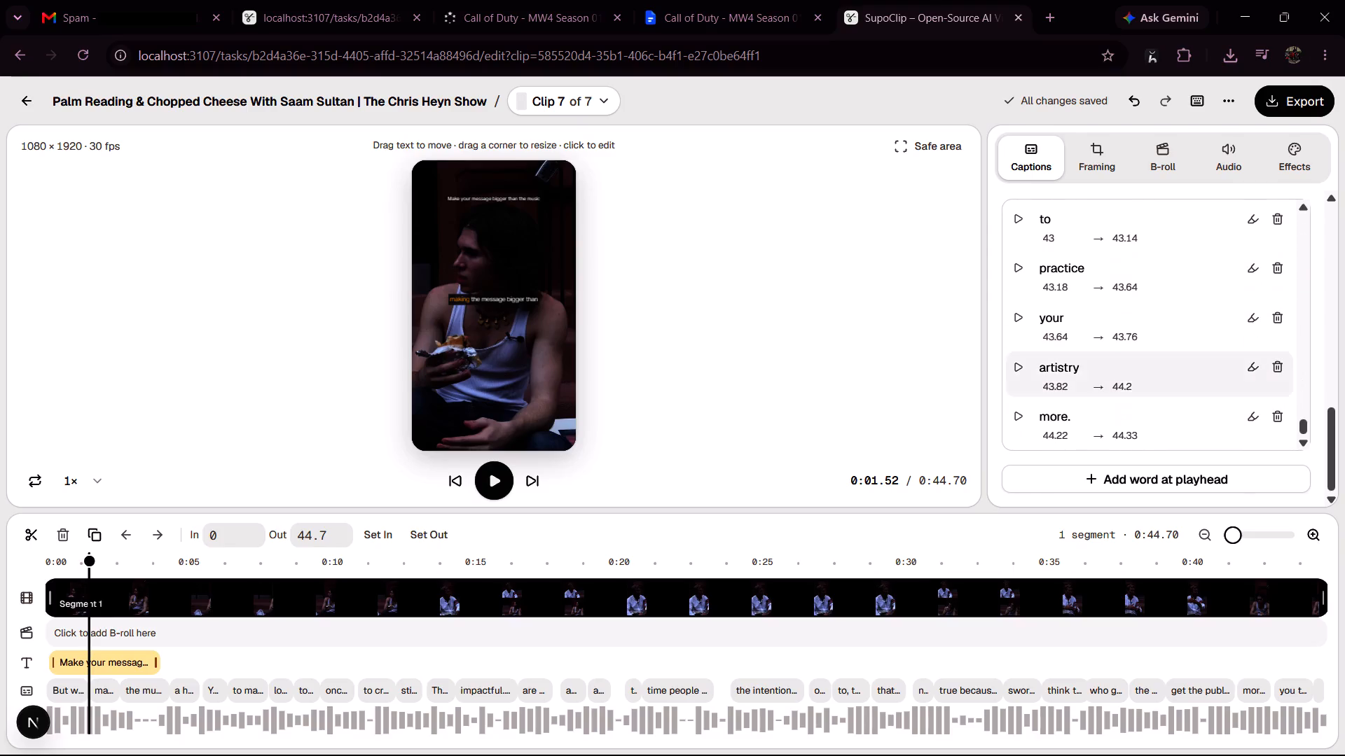
scroll(1159, 365, down, 4)
scroll(1154, 485, up, 5)
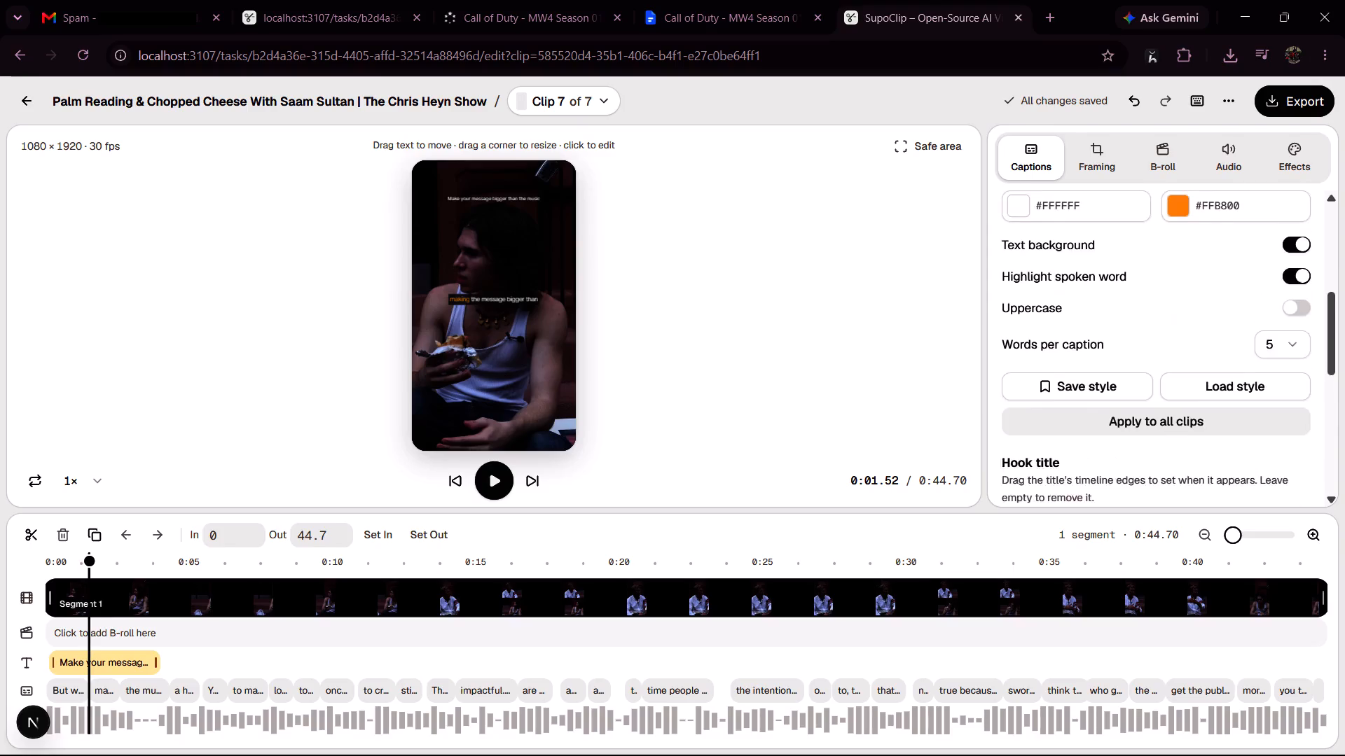
scroll(1161, 484, up, 4)
scroll(1161, 403, up, 2)
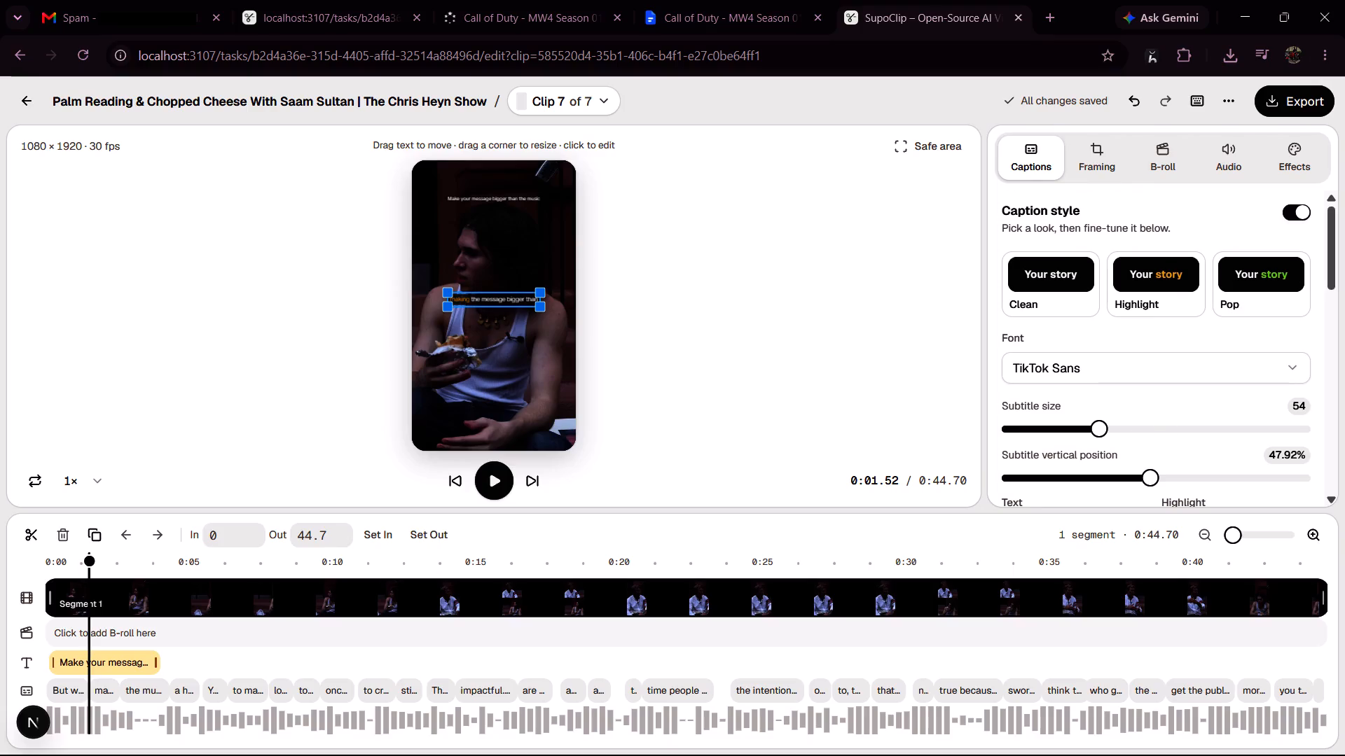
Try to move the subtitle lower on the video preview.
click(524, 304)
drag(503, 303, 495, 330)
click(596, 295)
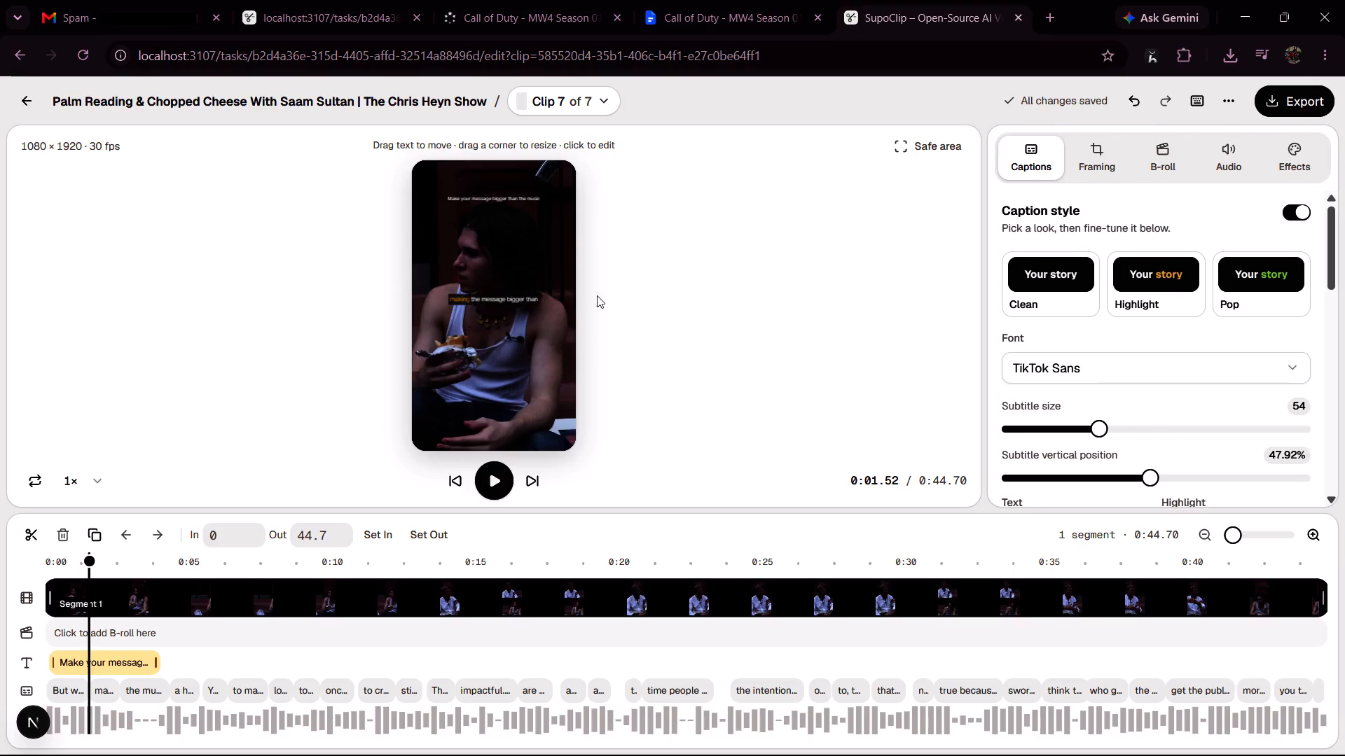
Shrink the subtitle on the video preview to size 52, with its vertical position at 47.83%.
click(525, 296)
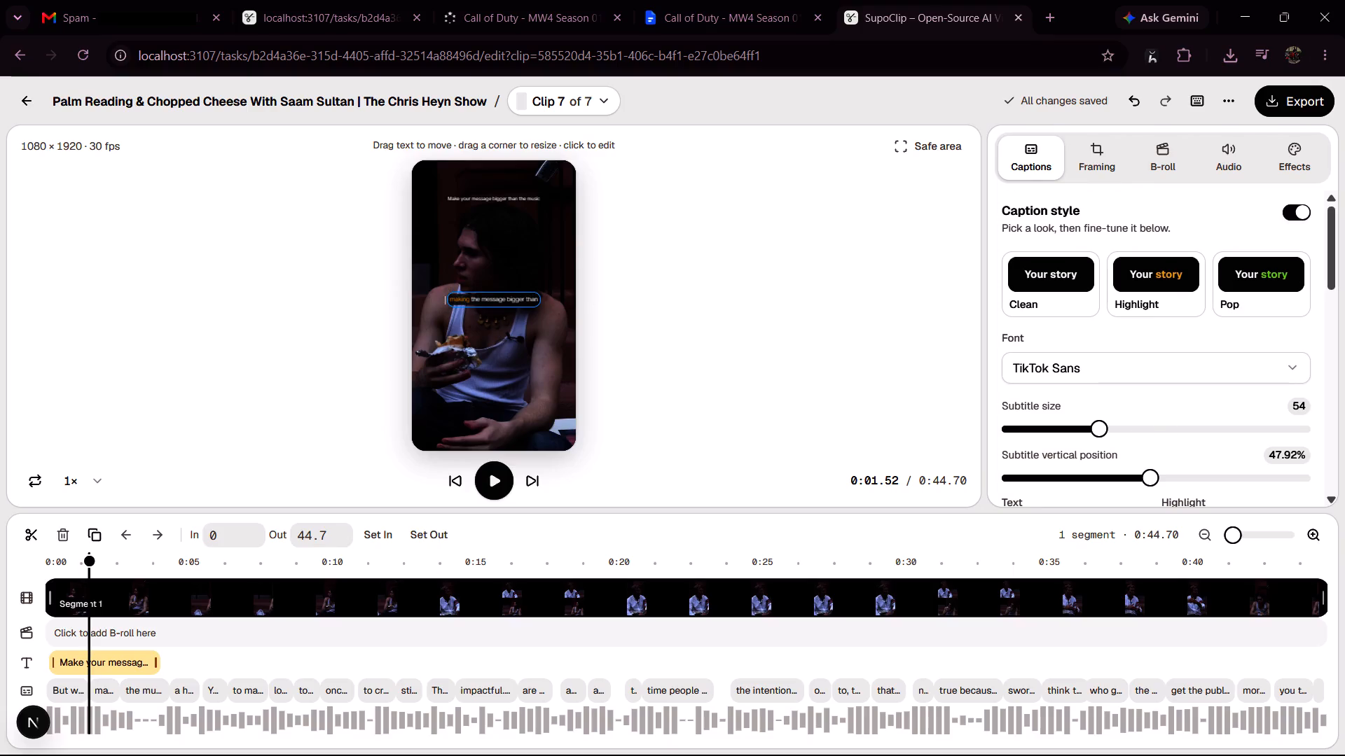
click(530, 305)
click(539, 308)
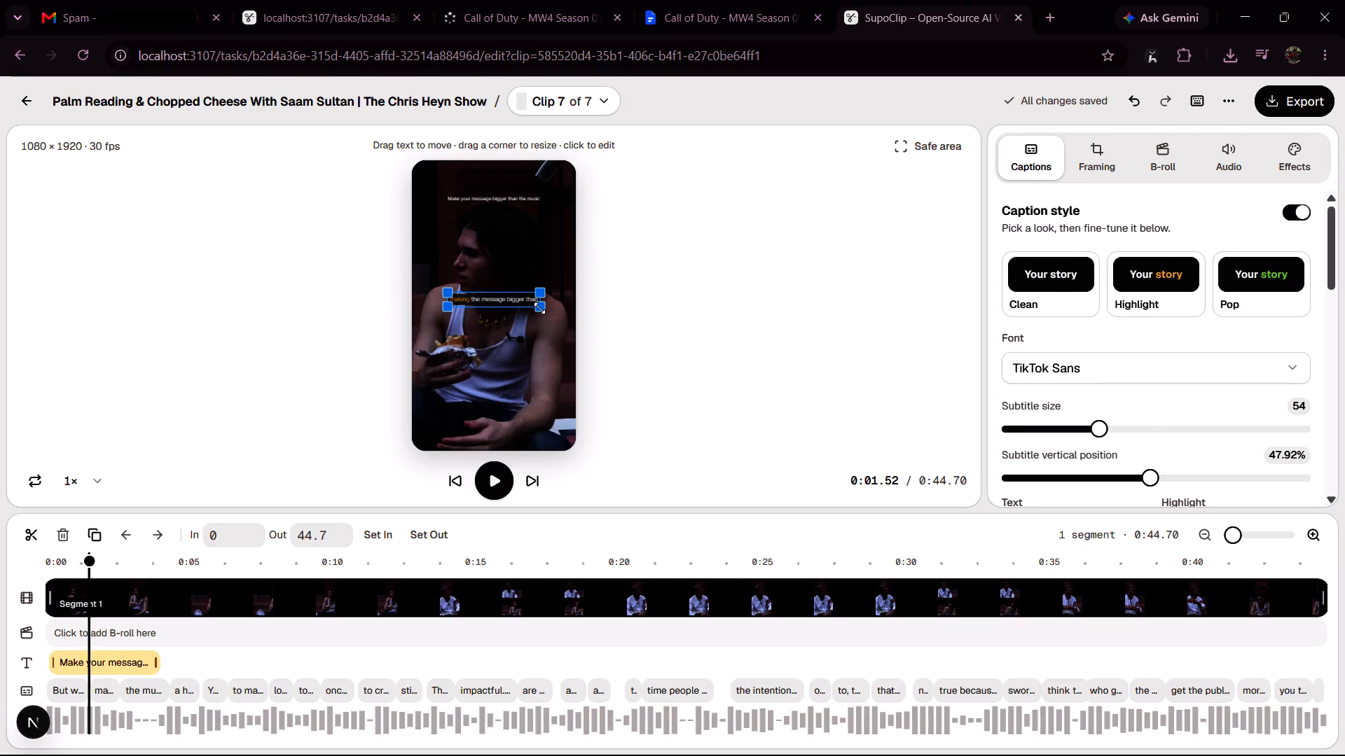
click(539, 308)
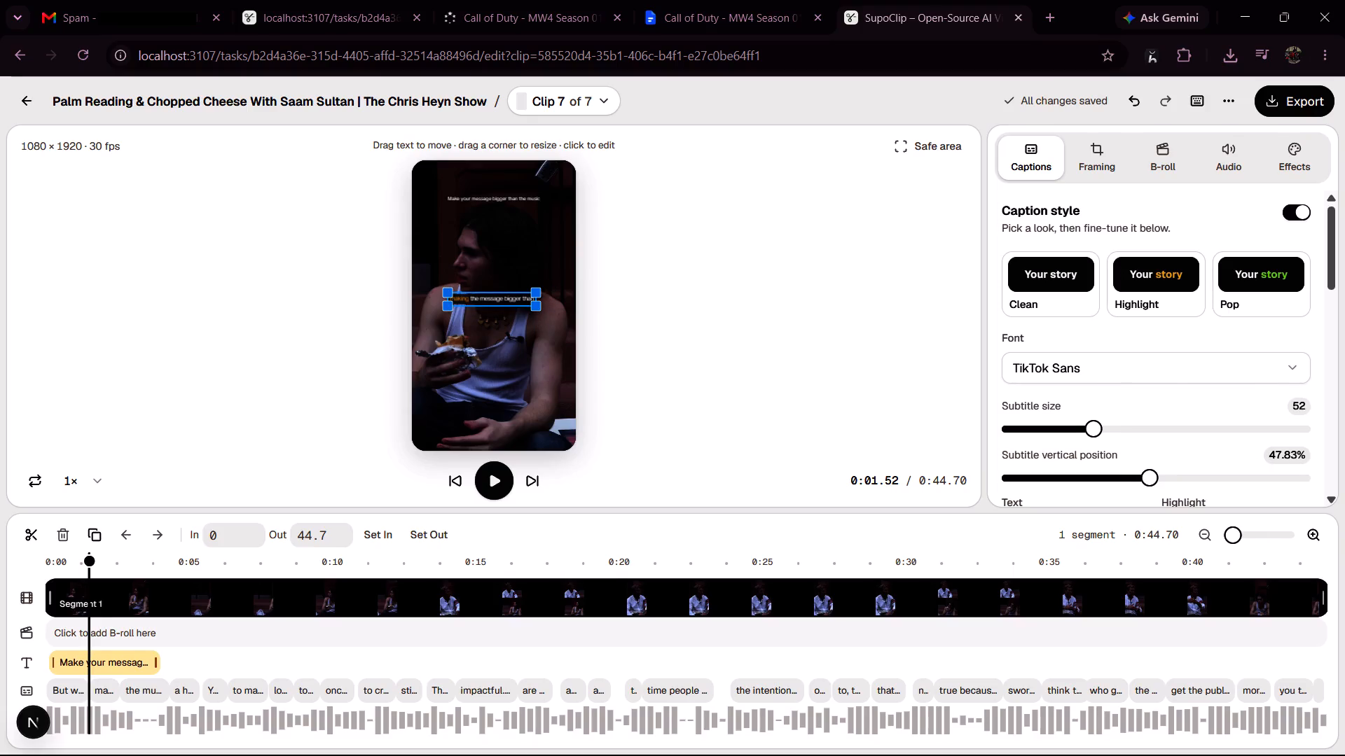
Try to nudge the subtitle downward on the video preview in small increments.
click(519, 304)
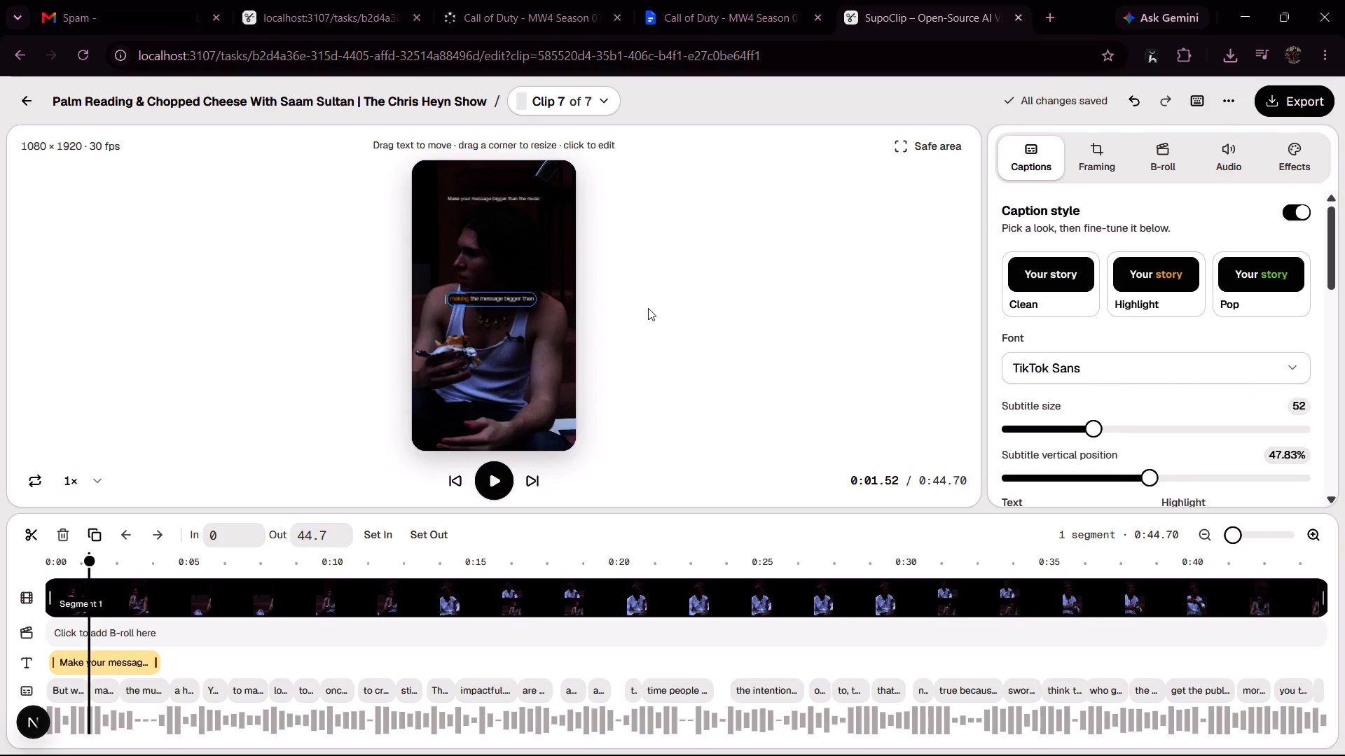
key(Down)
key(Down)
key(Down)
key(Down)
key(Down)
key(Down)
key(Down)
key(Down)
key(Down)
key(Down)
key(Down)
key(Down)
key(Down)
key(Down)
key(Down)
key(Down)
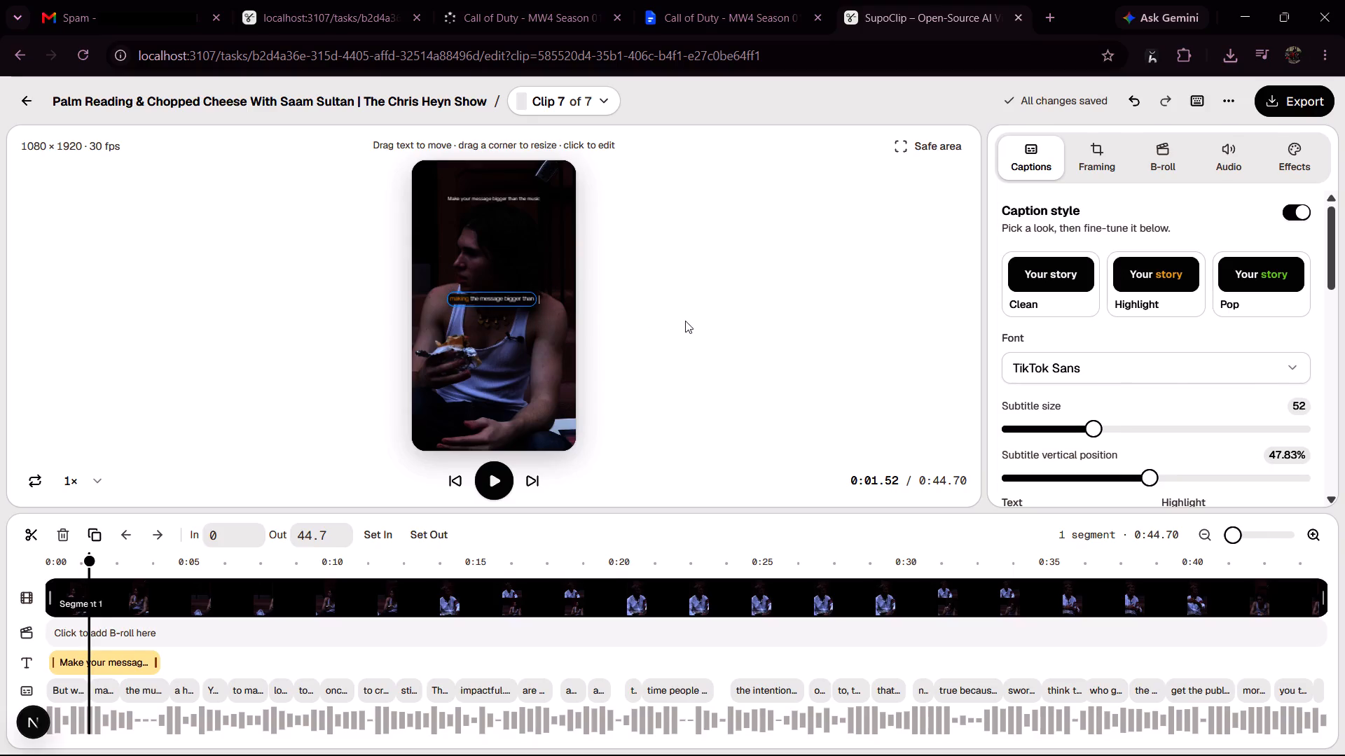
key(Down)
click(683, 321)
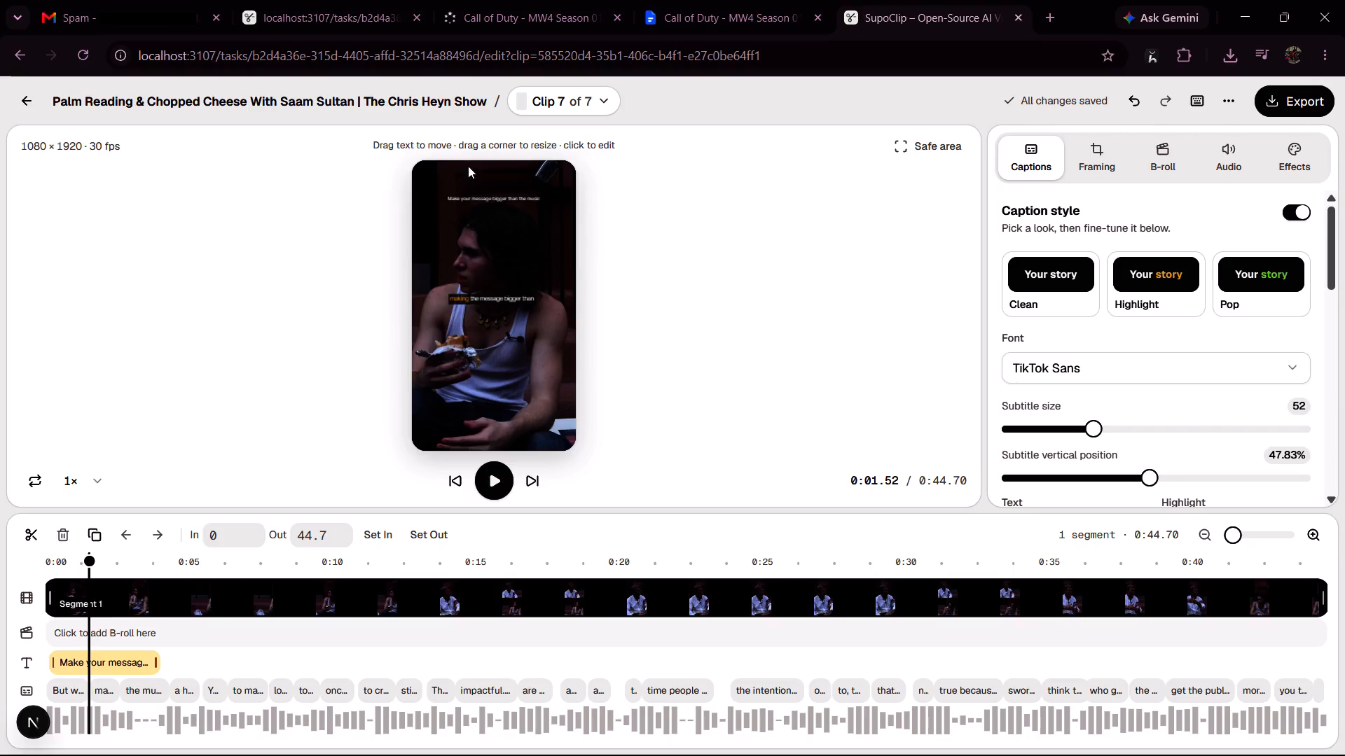
Move the subtitle at 0:01.52 down on the video preview to a vertical position of 87.59%.
right_click(513, 303)
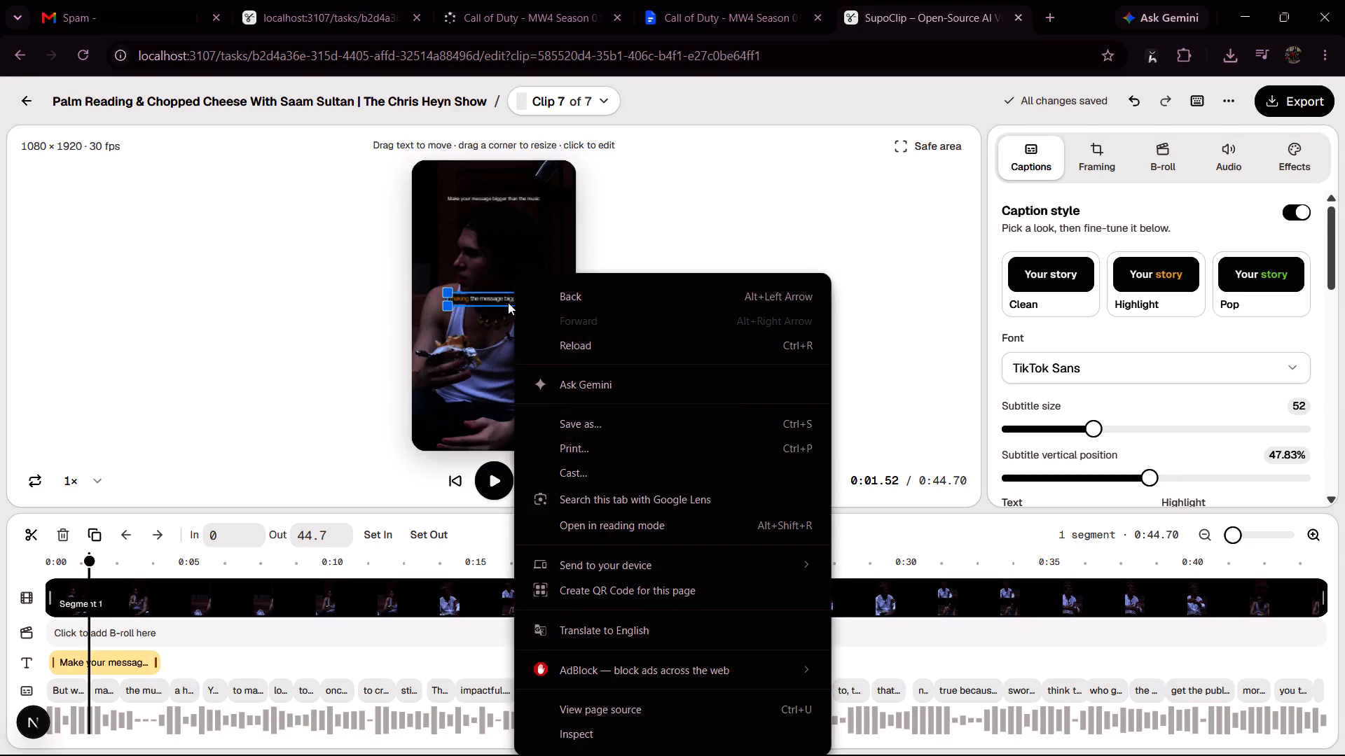
click(464, 292)
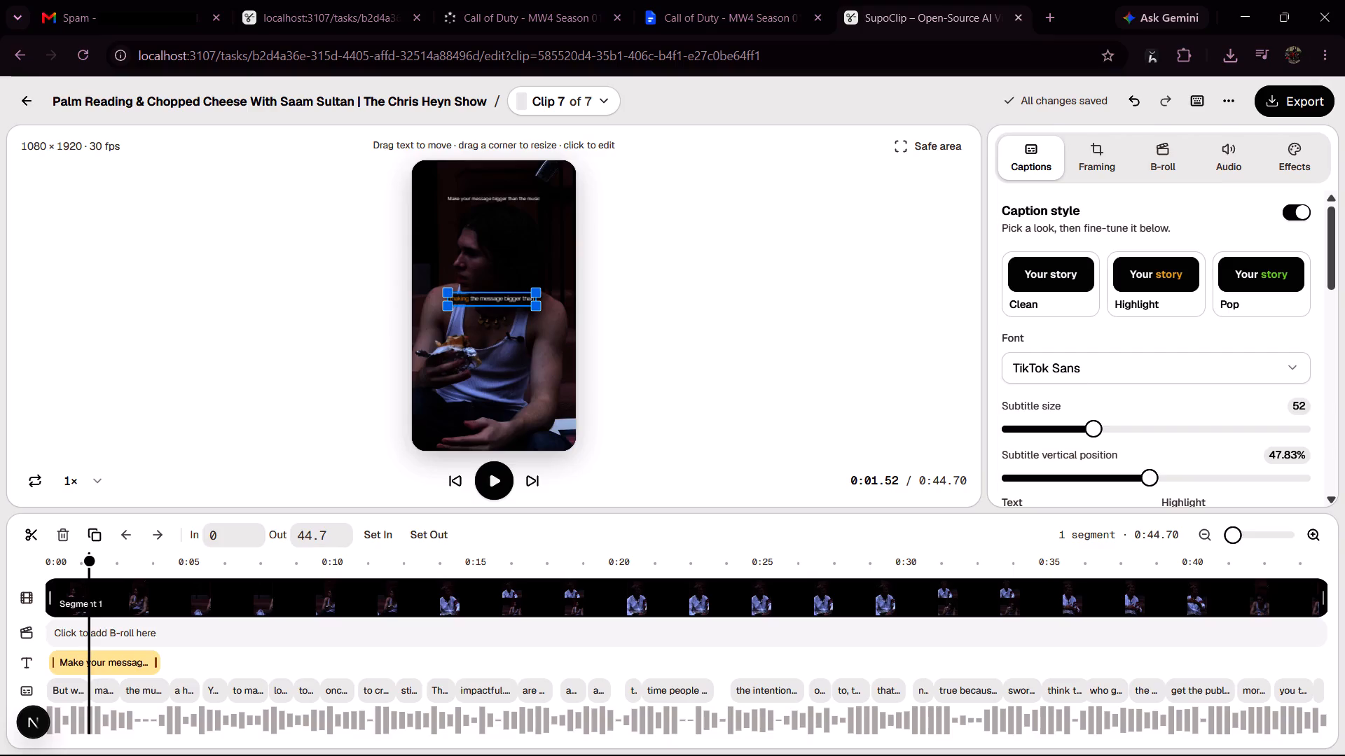
drag(507, 302, 504, 414)
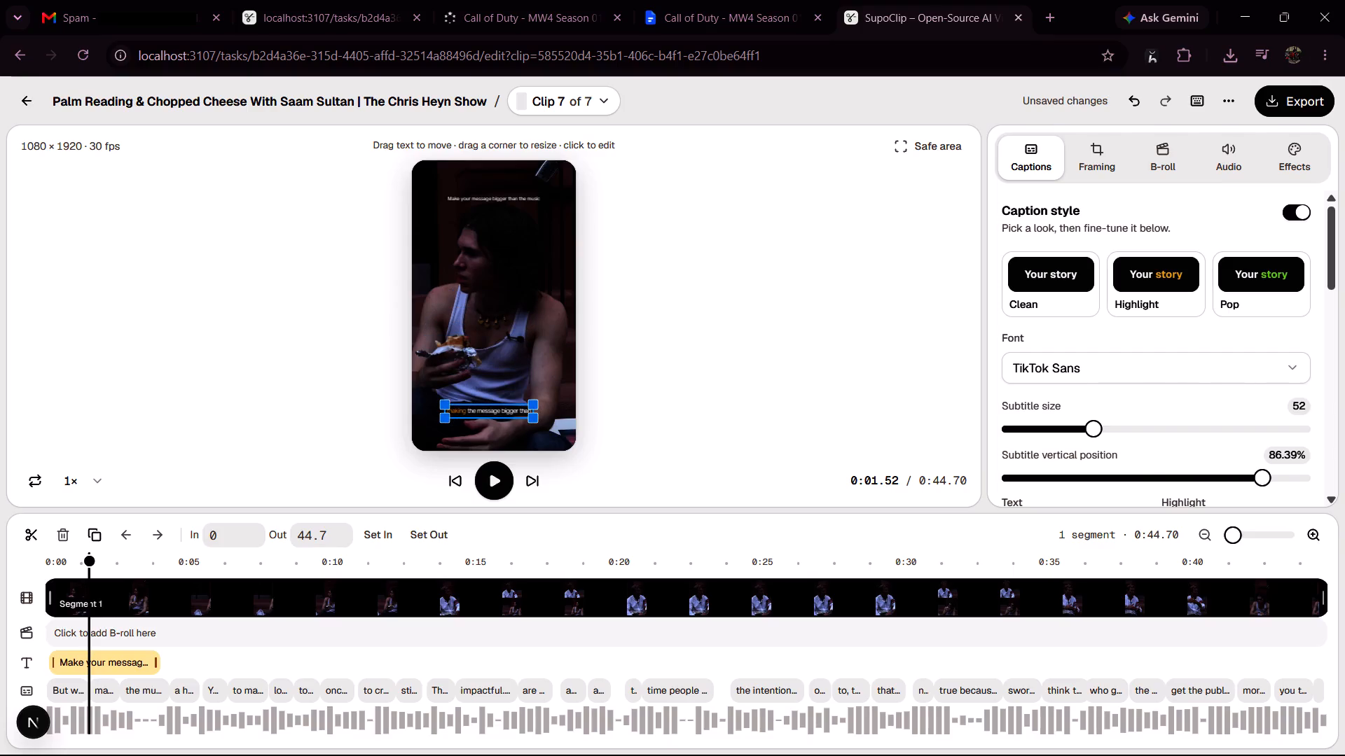
drag(504, 414, 504, 414)
click(497, 416)
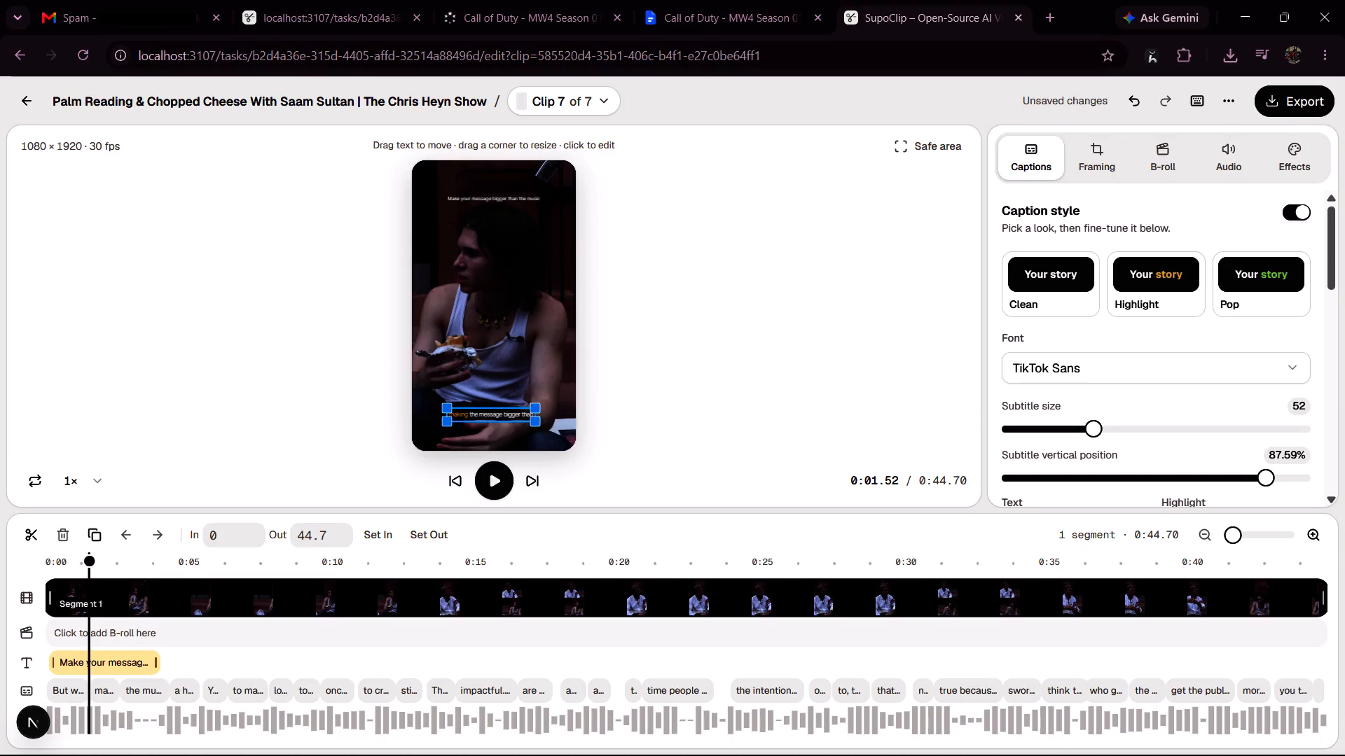
click(811, 339)
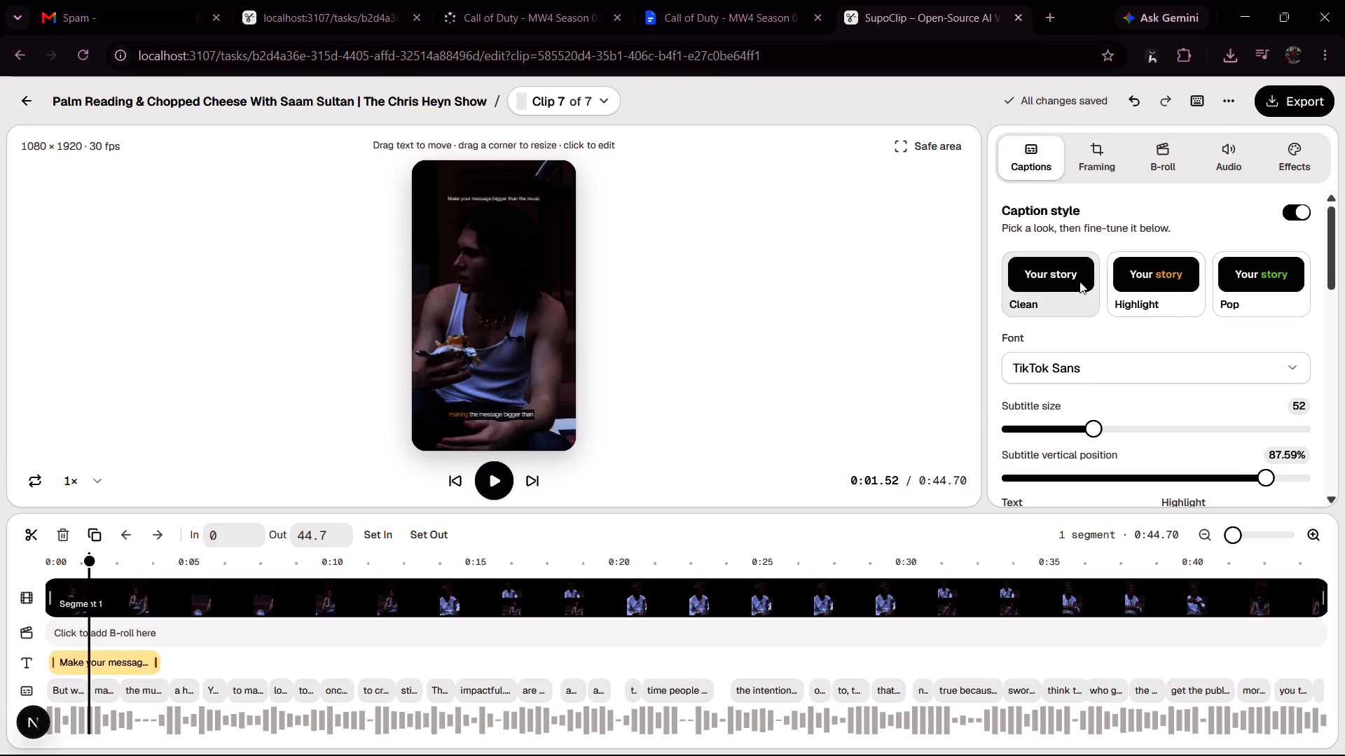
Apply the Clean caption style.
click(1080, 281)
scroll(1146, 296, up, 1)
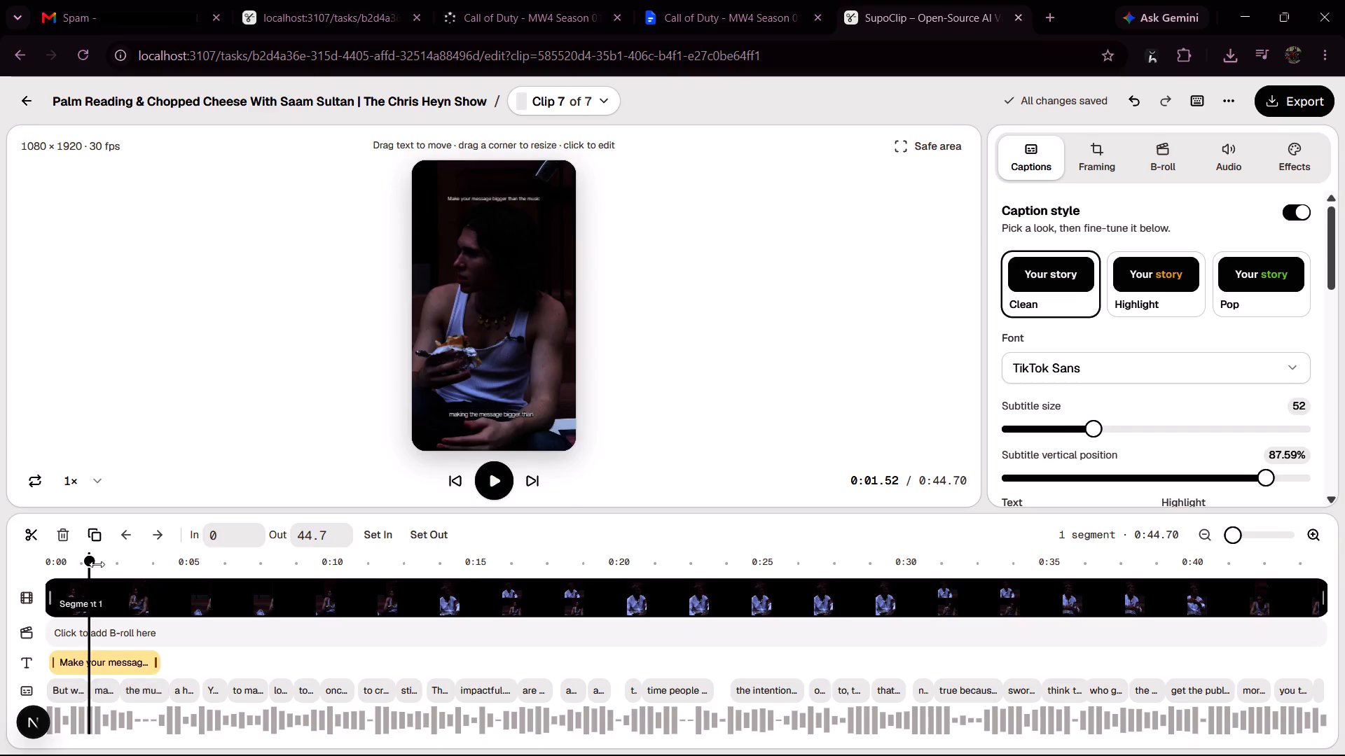
Play the clip from the start to check the subtitle placement, and pause shortly before 0:04.
drag(84, 566, 26, 581)
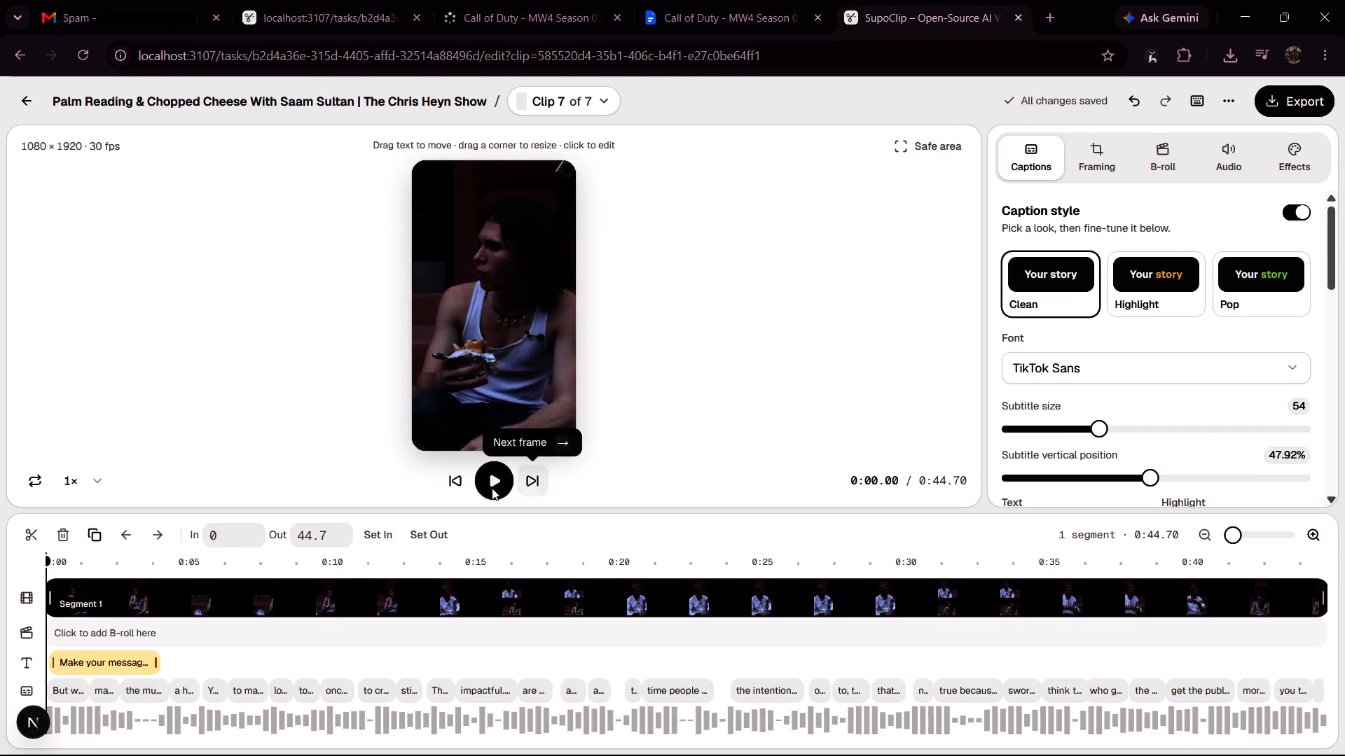
click(485, 489)
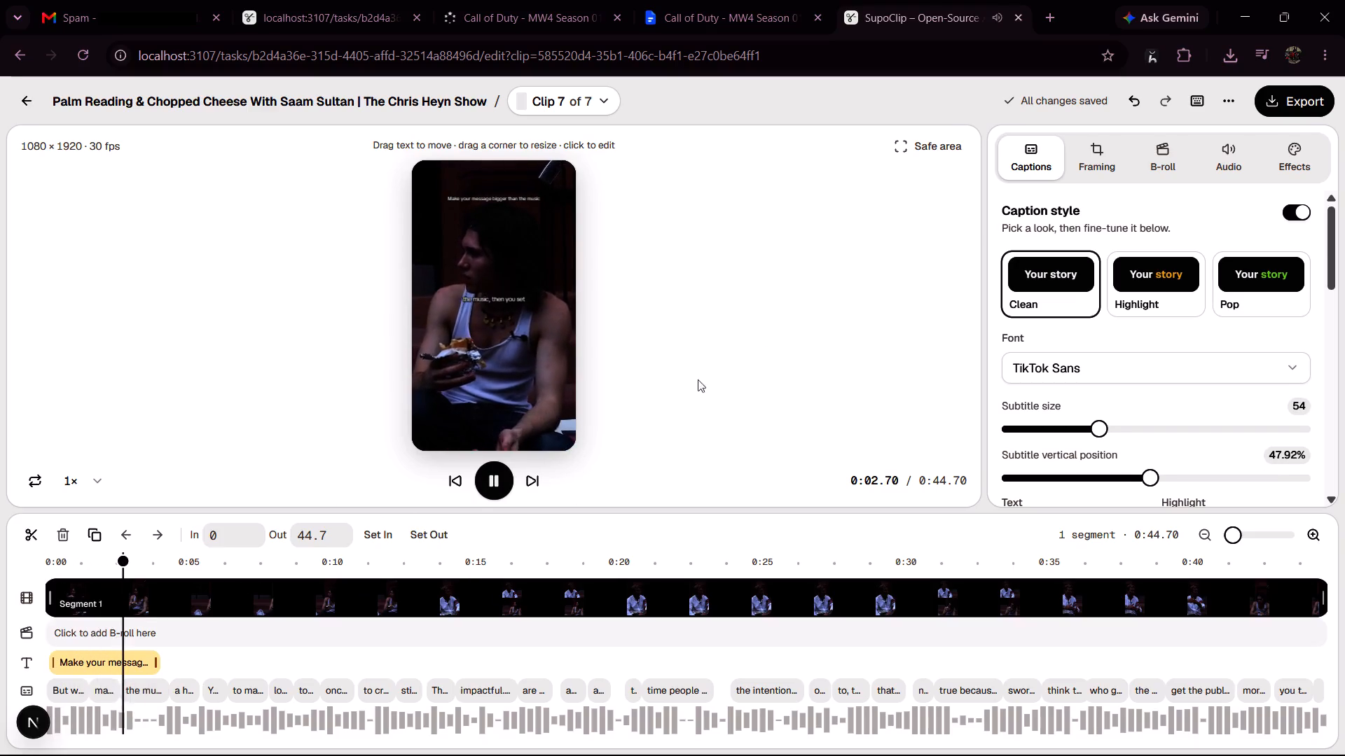
click(491, 483)
scroll(340, 659, down, 3)
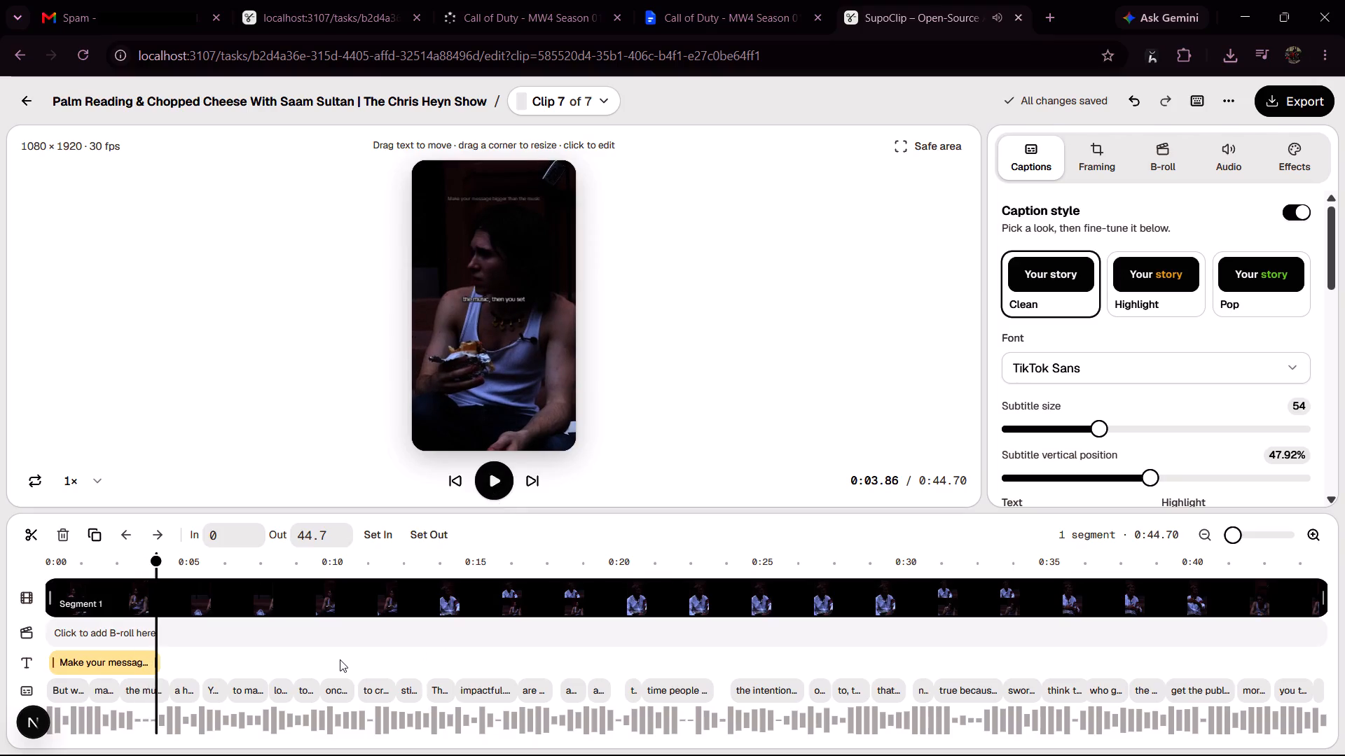
scroll(340, 659, down, 1)
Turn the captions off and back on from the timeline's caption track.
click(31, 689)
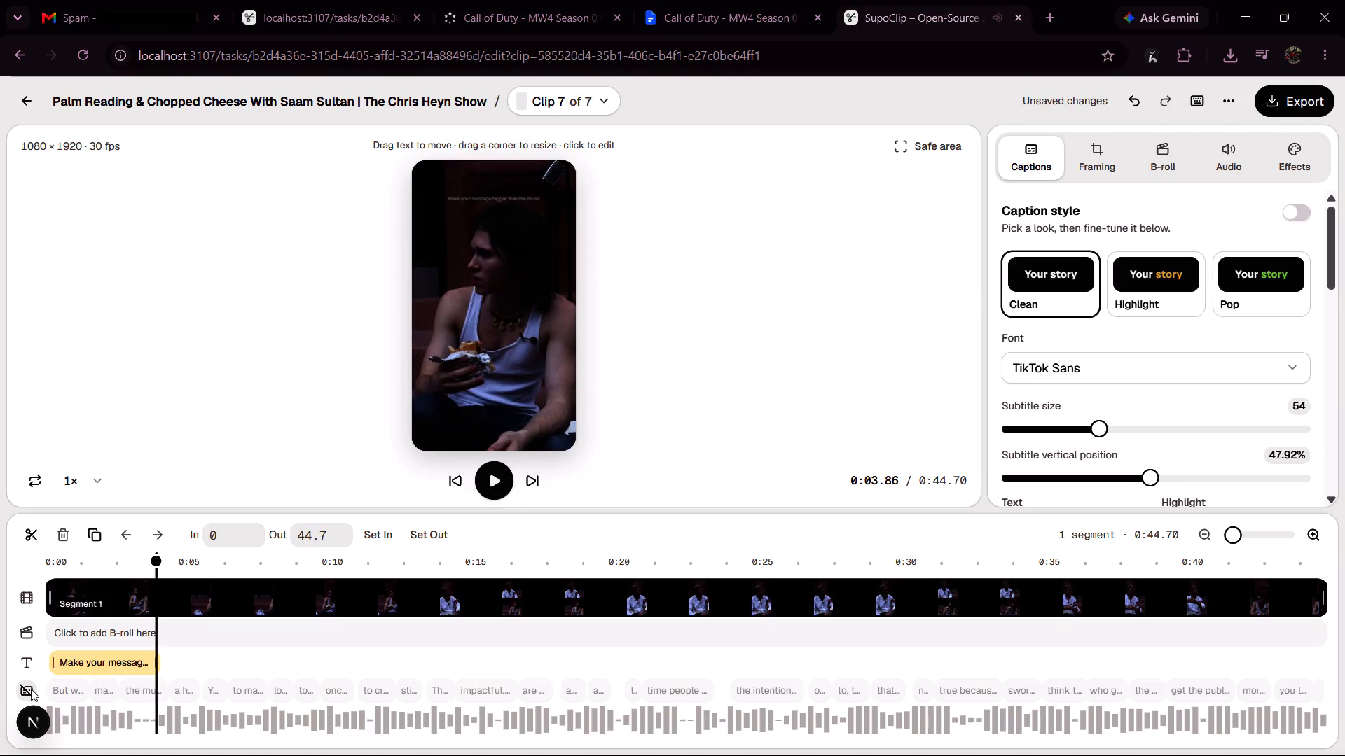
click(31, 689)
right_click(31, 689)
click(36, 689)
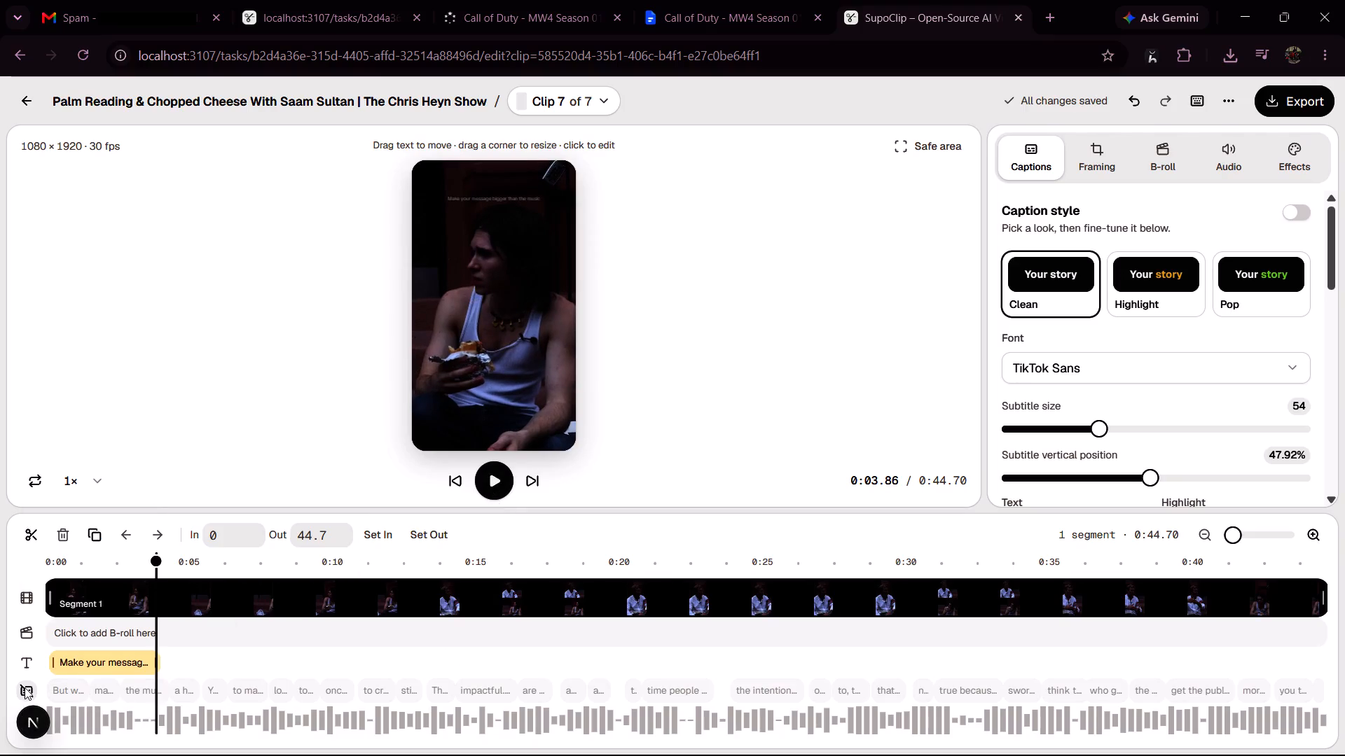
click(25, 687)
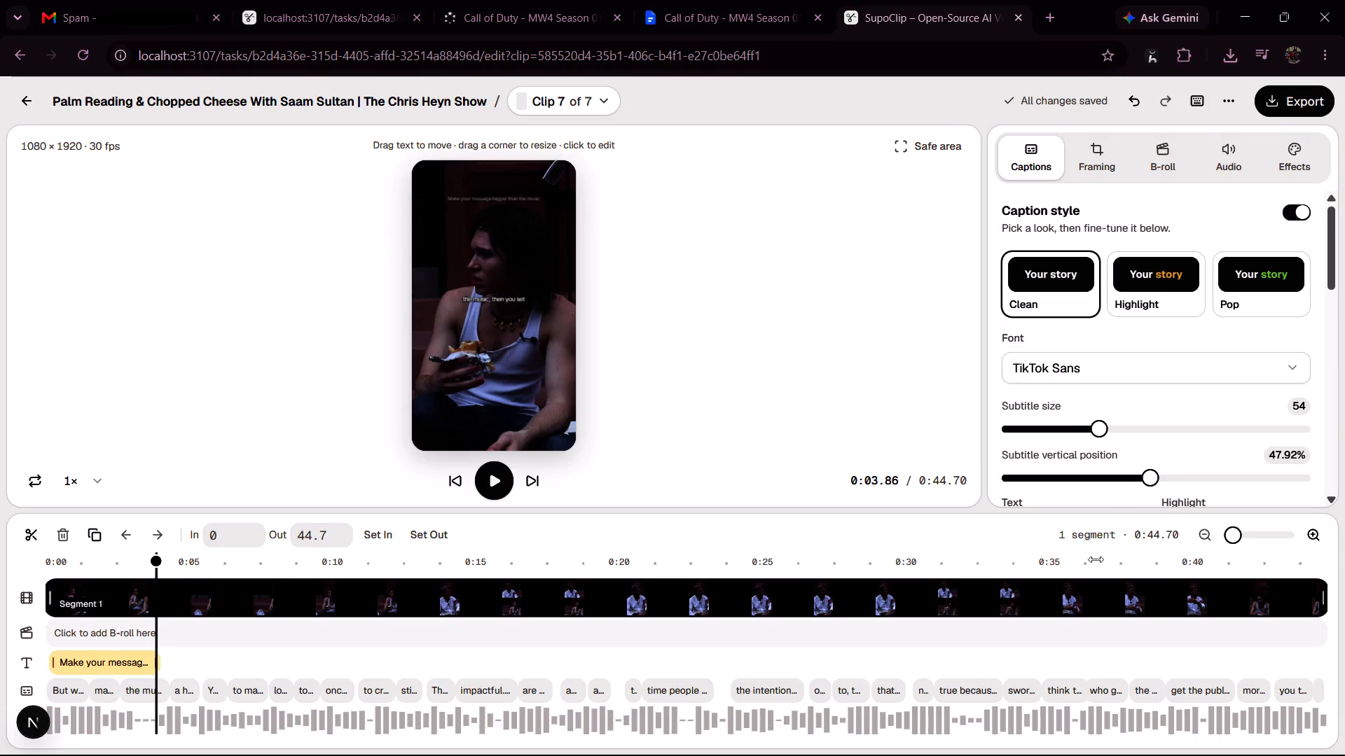
Set the vertical position of the subtitle at 0:03.86 to 87%.
drag(1150, 475, 1222, 473)
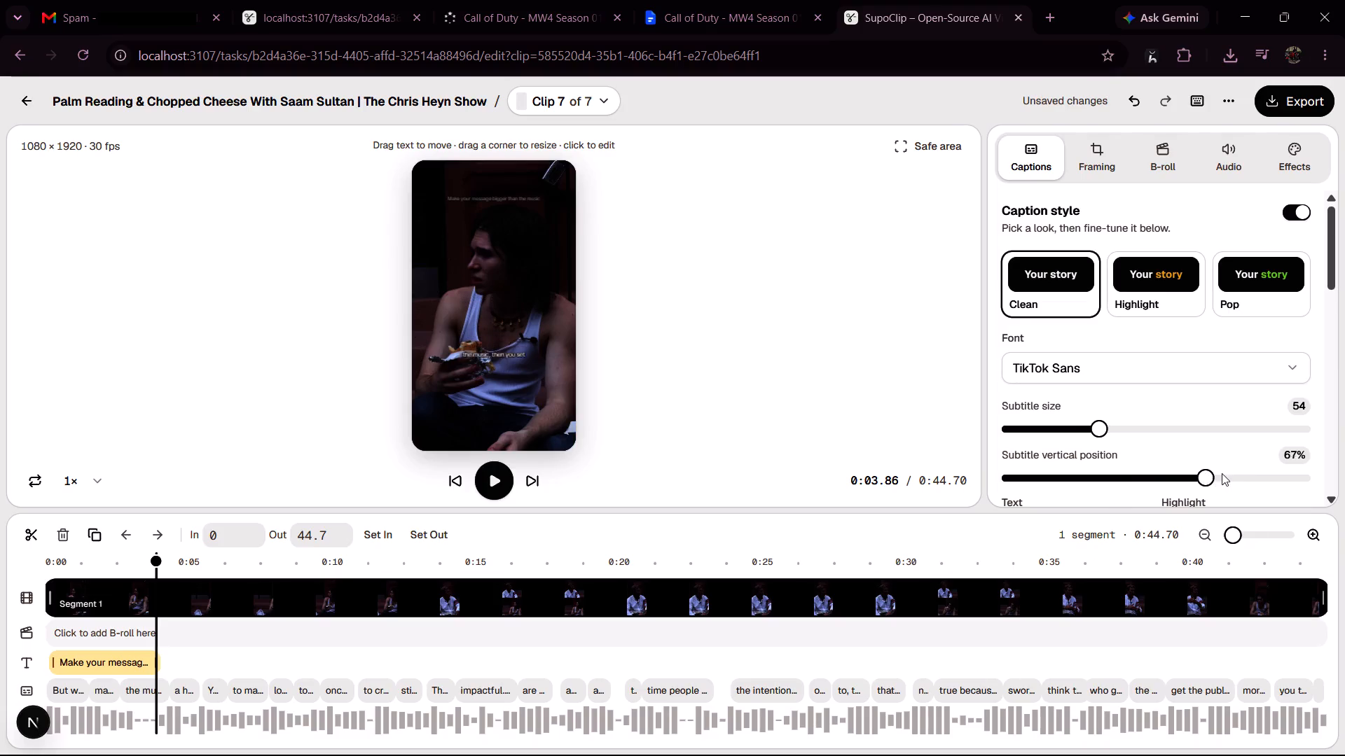
drag(1222, 473, 1288, 470)
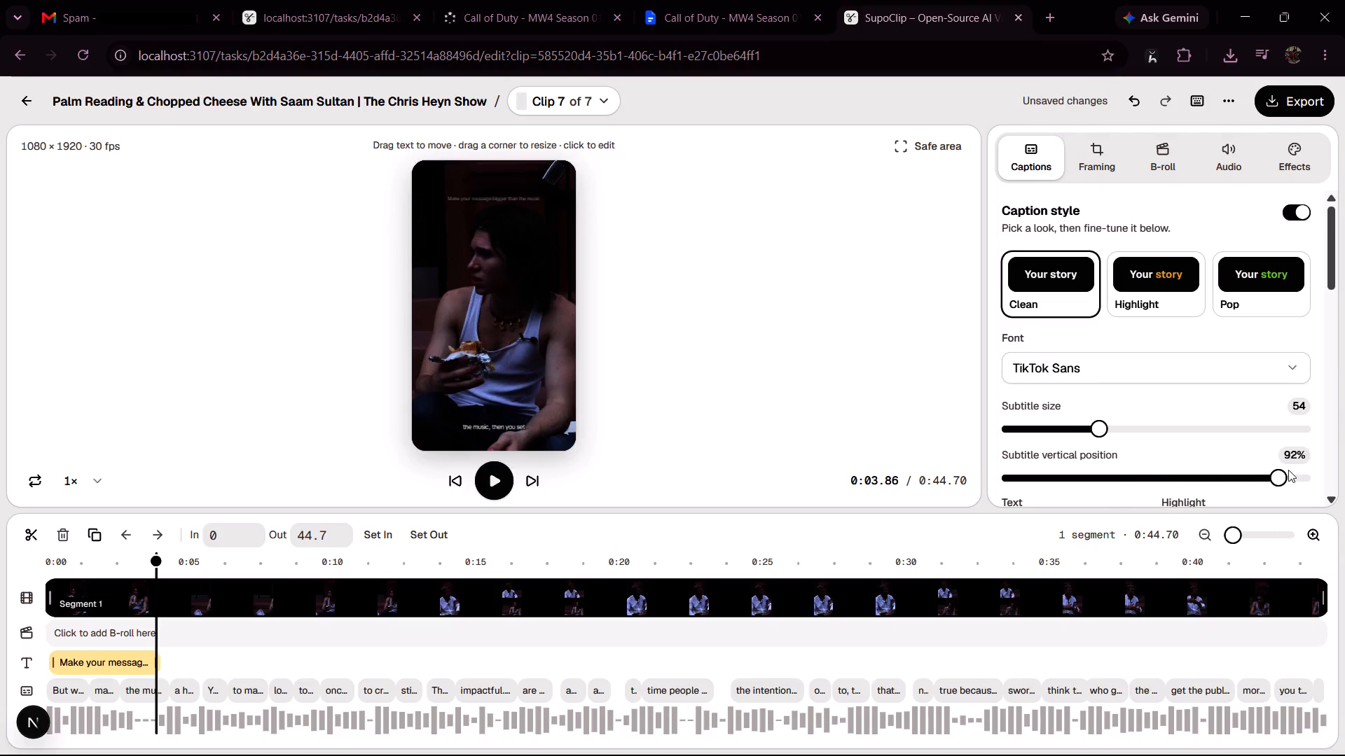
drag(1288, 470, 1271, 474)
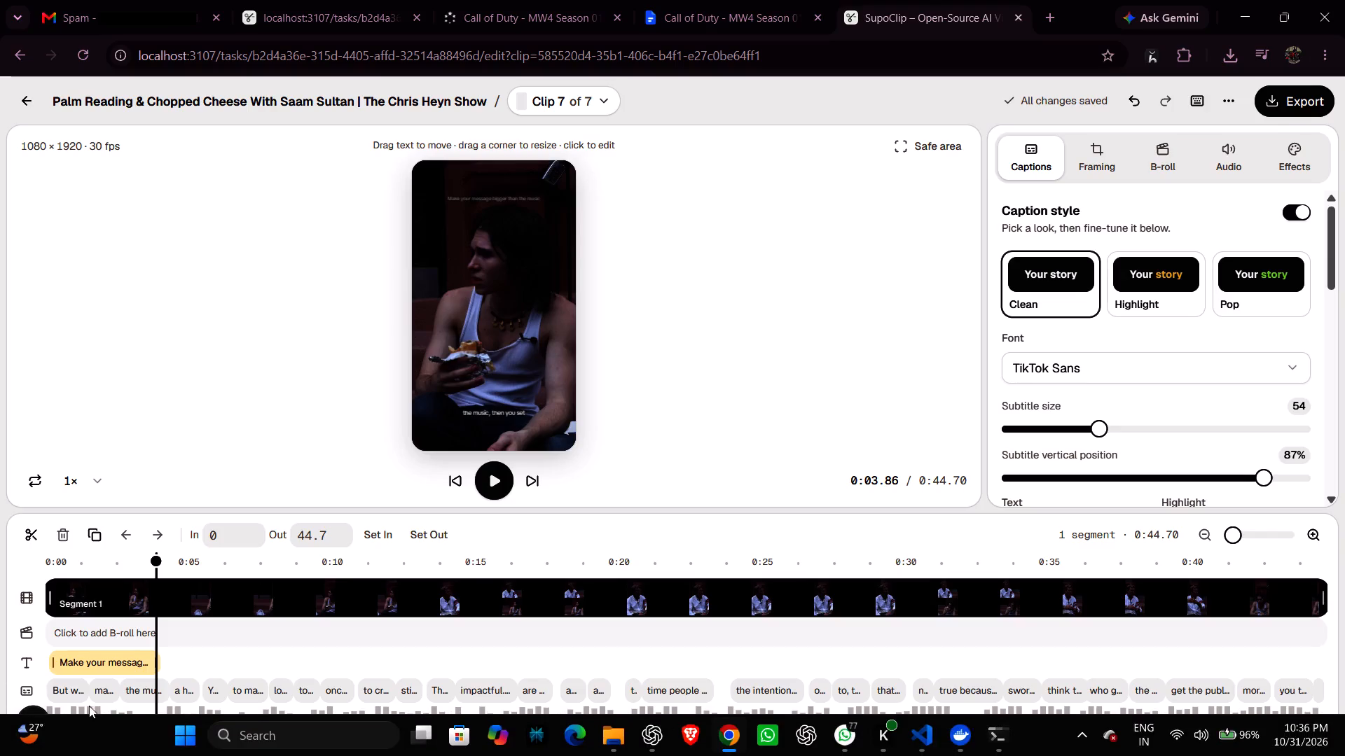
Play the clip again from the start to check the subtitle positions across the captions.
drag(155, 566, 154, 566)
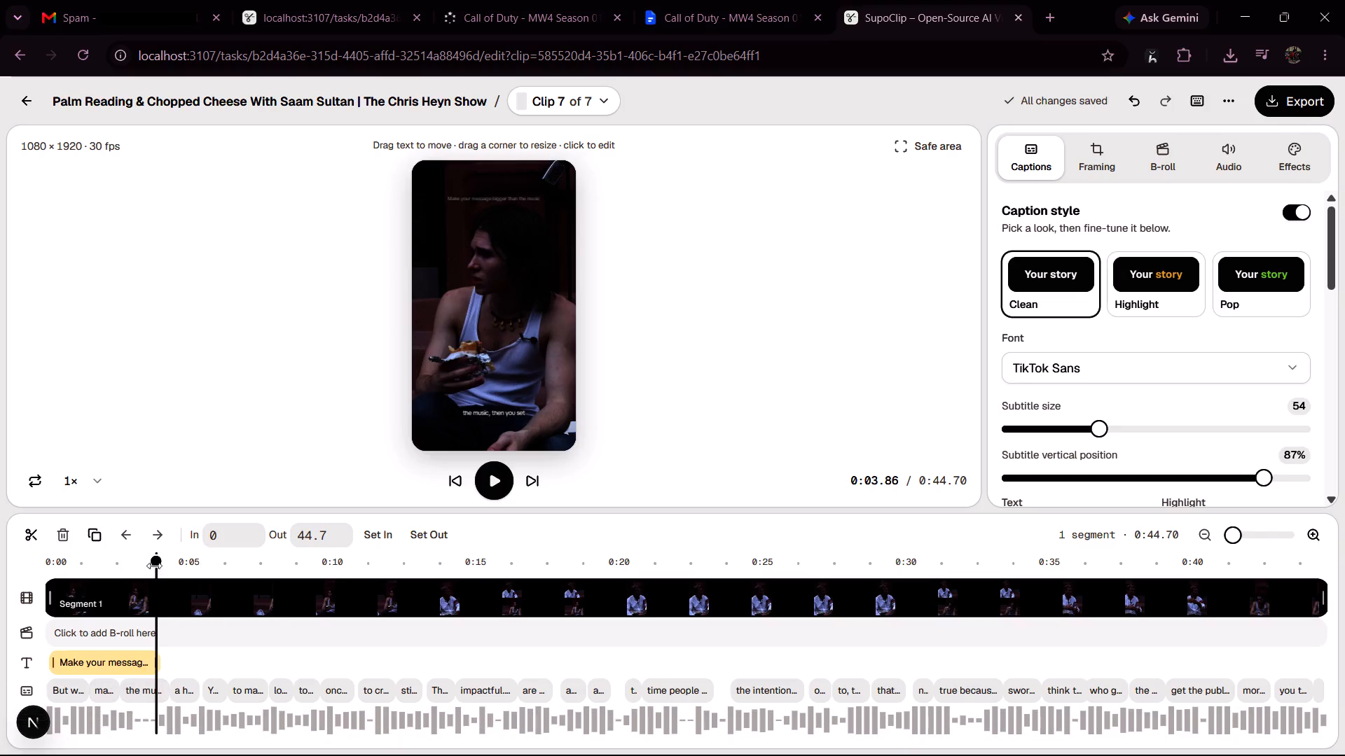
drag(154, 566, 27, 573)
click(501, 477)
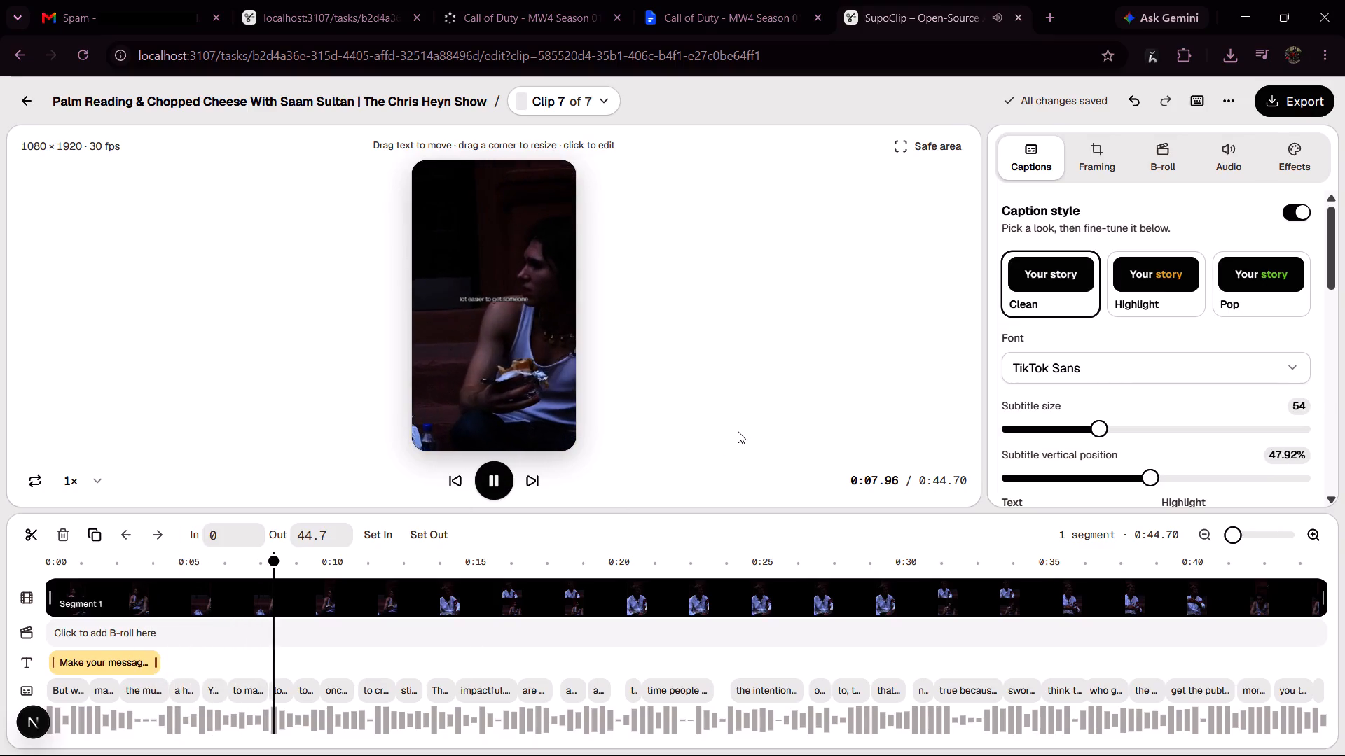
Apply the Pop caption style to the clip.
scroll(1126, 368, down, 2)
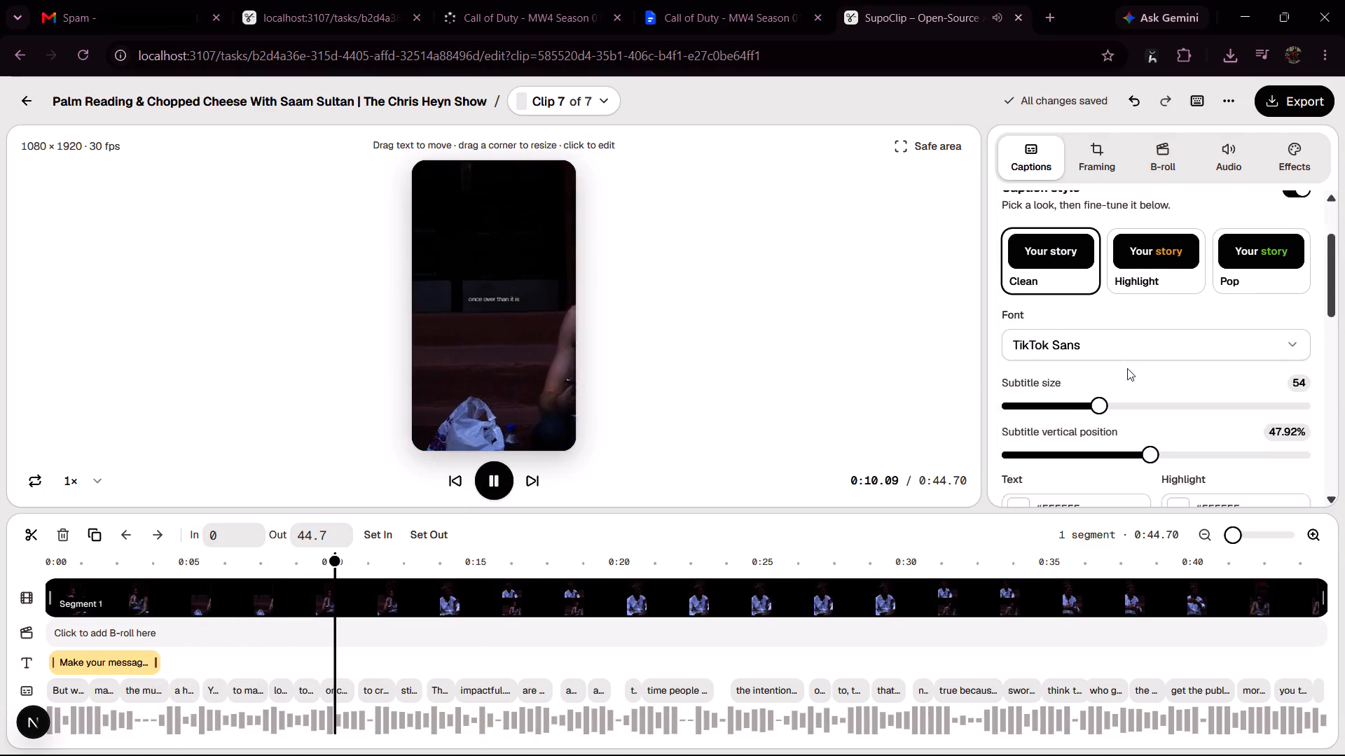
scroll(1150, 370, up, 1)
scroll(1208, 339, up, 1)
click(1274, 290)
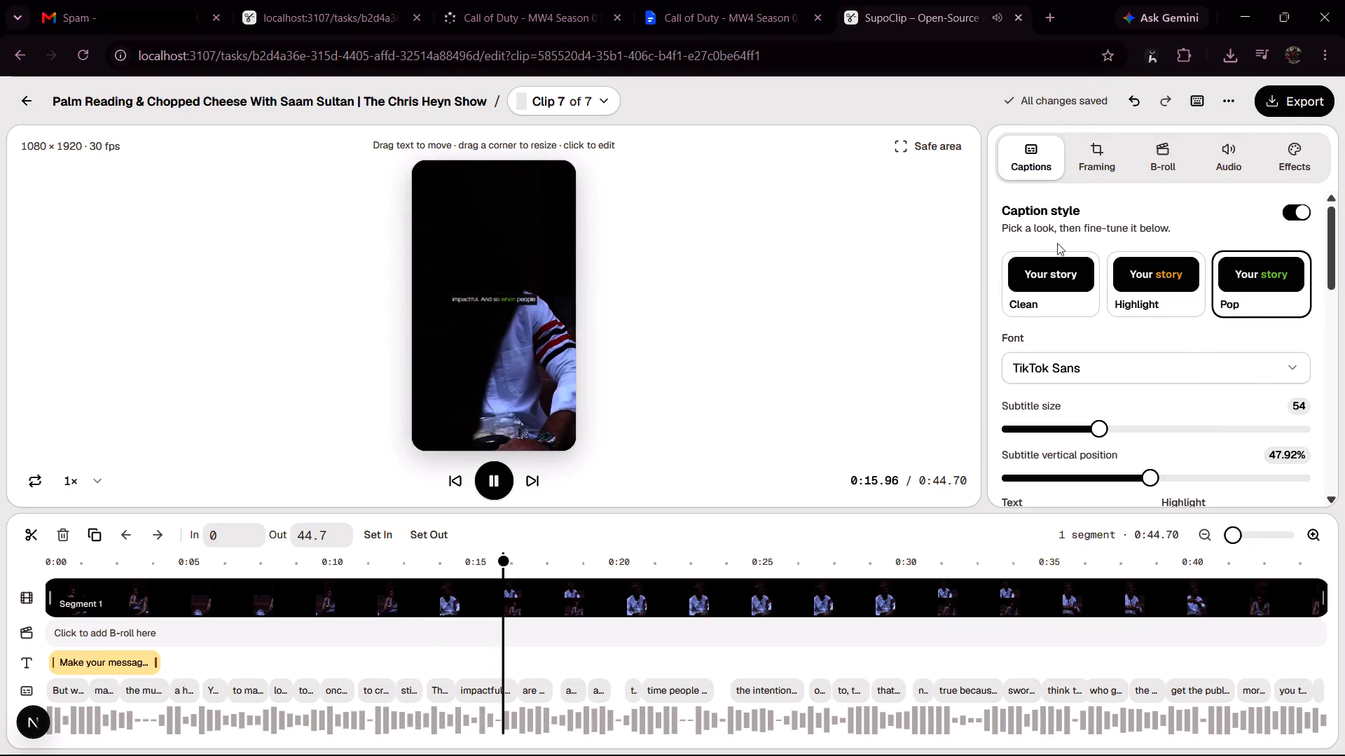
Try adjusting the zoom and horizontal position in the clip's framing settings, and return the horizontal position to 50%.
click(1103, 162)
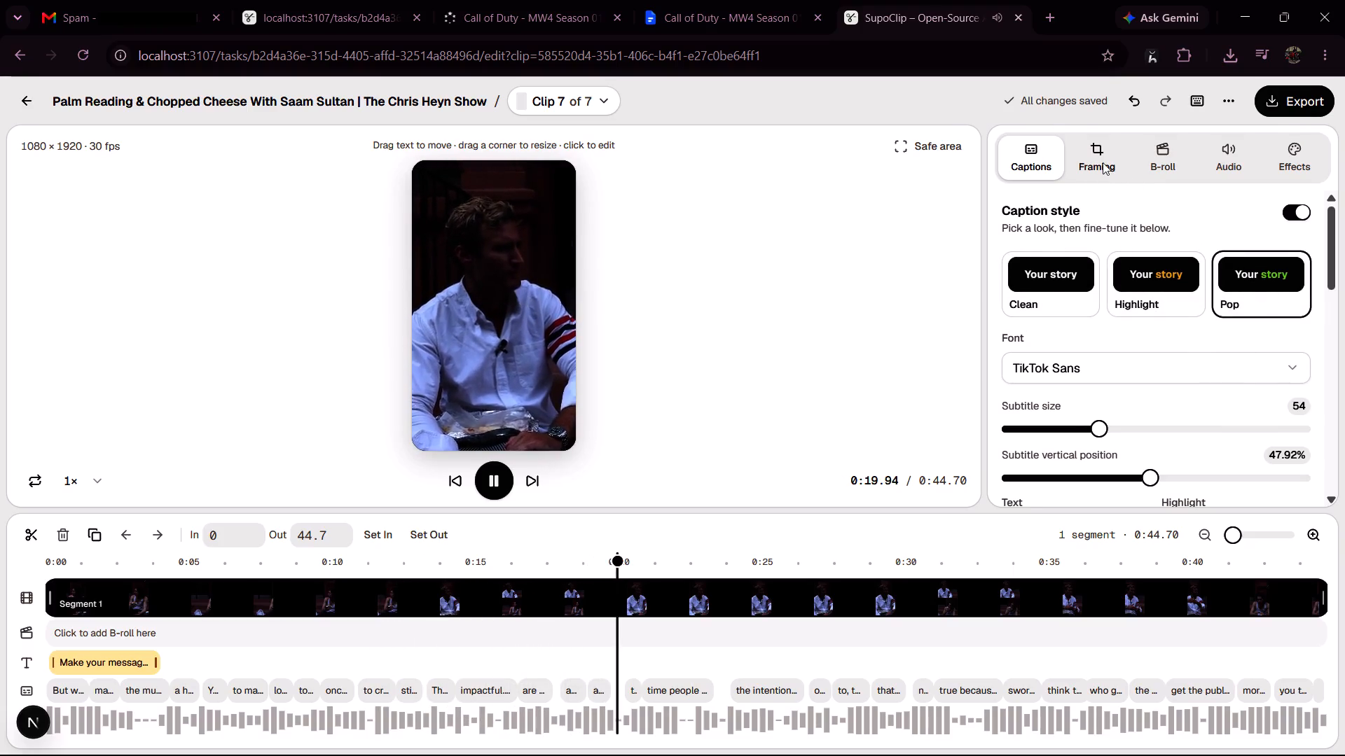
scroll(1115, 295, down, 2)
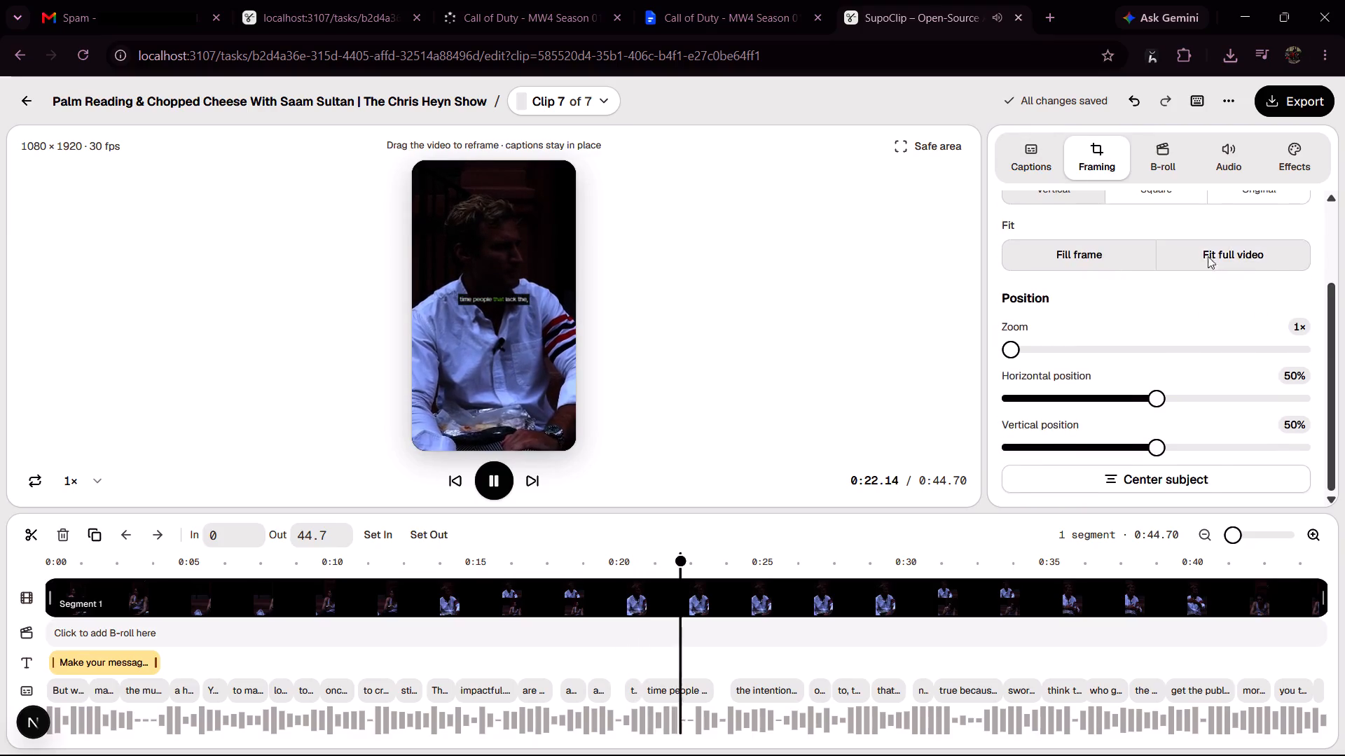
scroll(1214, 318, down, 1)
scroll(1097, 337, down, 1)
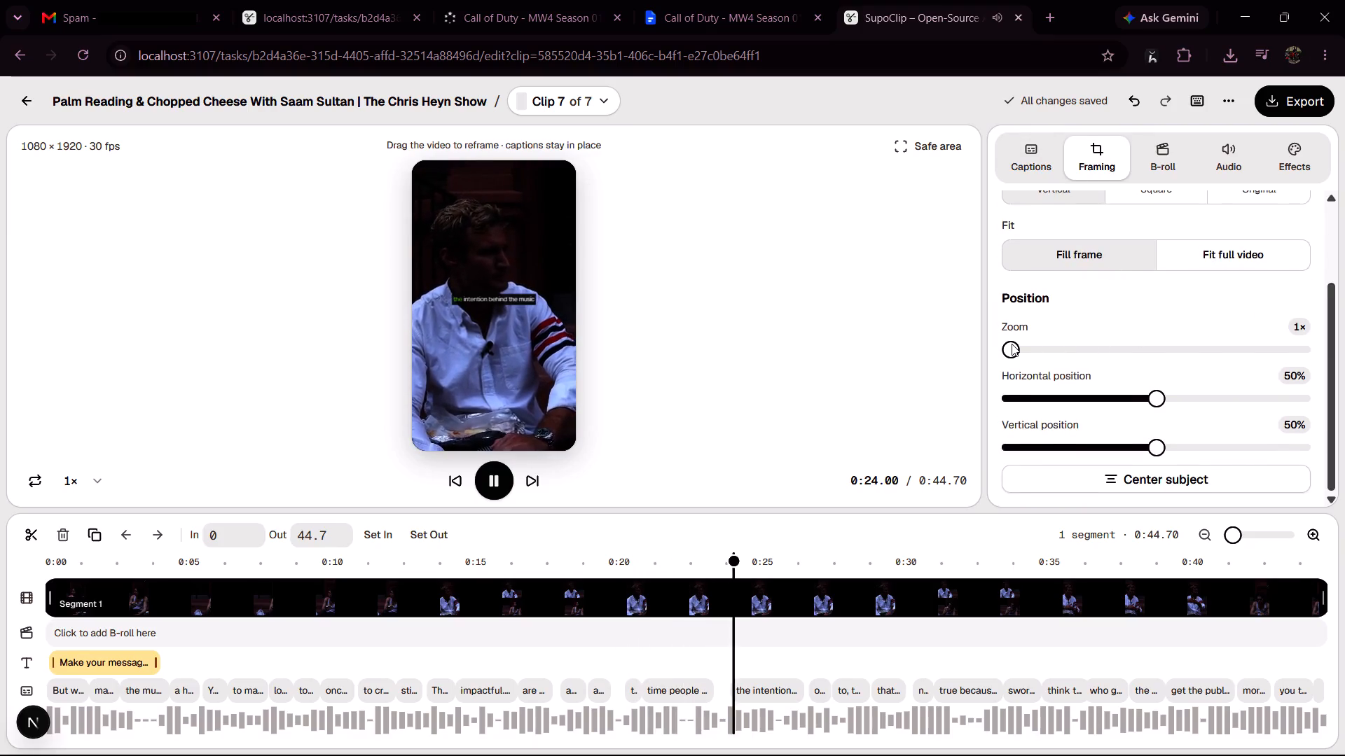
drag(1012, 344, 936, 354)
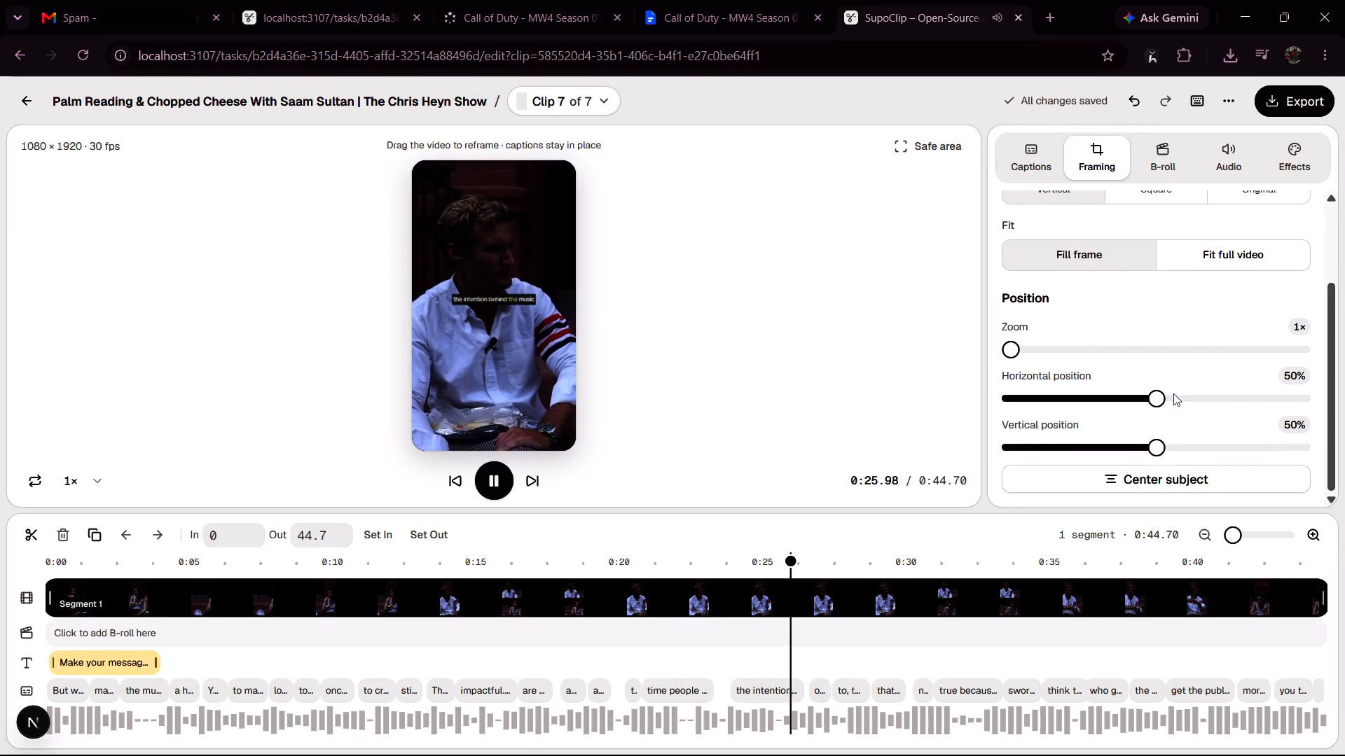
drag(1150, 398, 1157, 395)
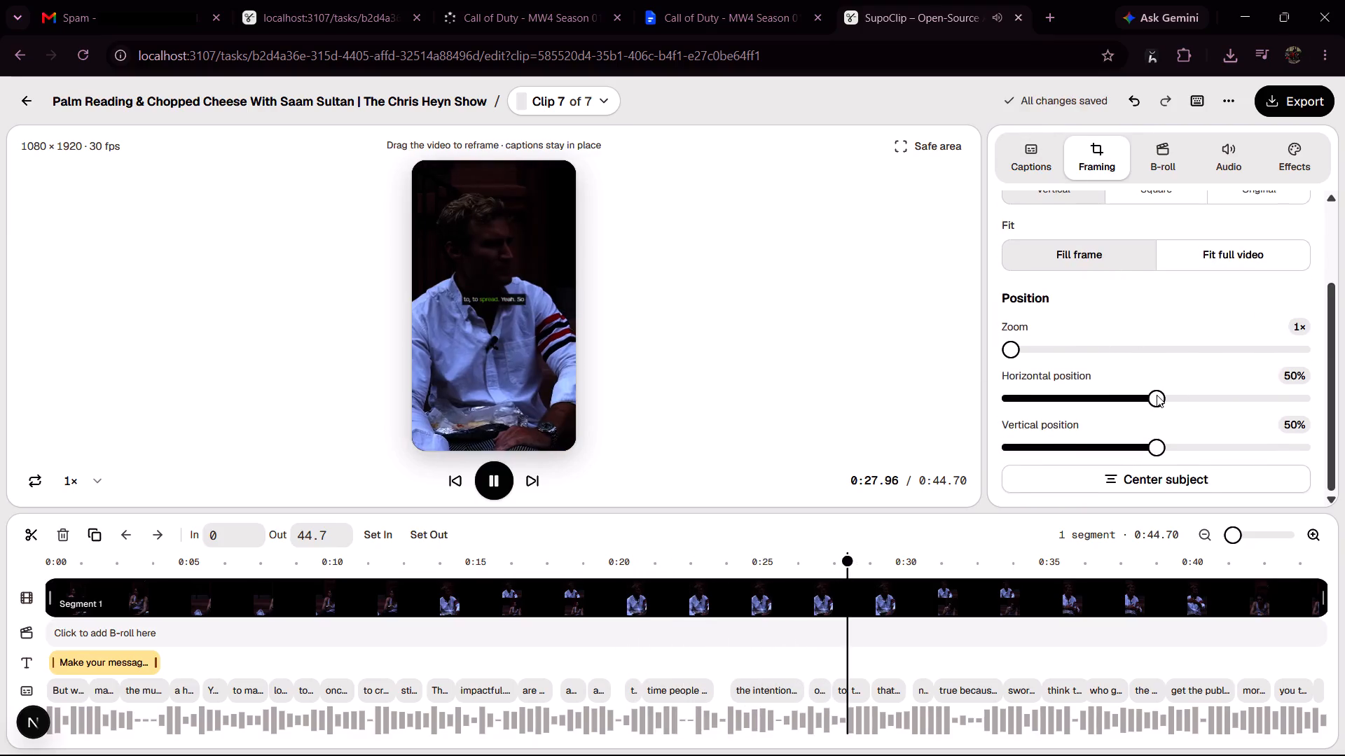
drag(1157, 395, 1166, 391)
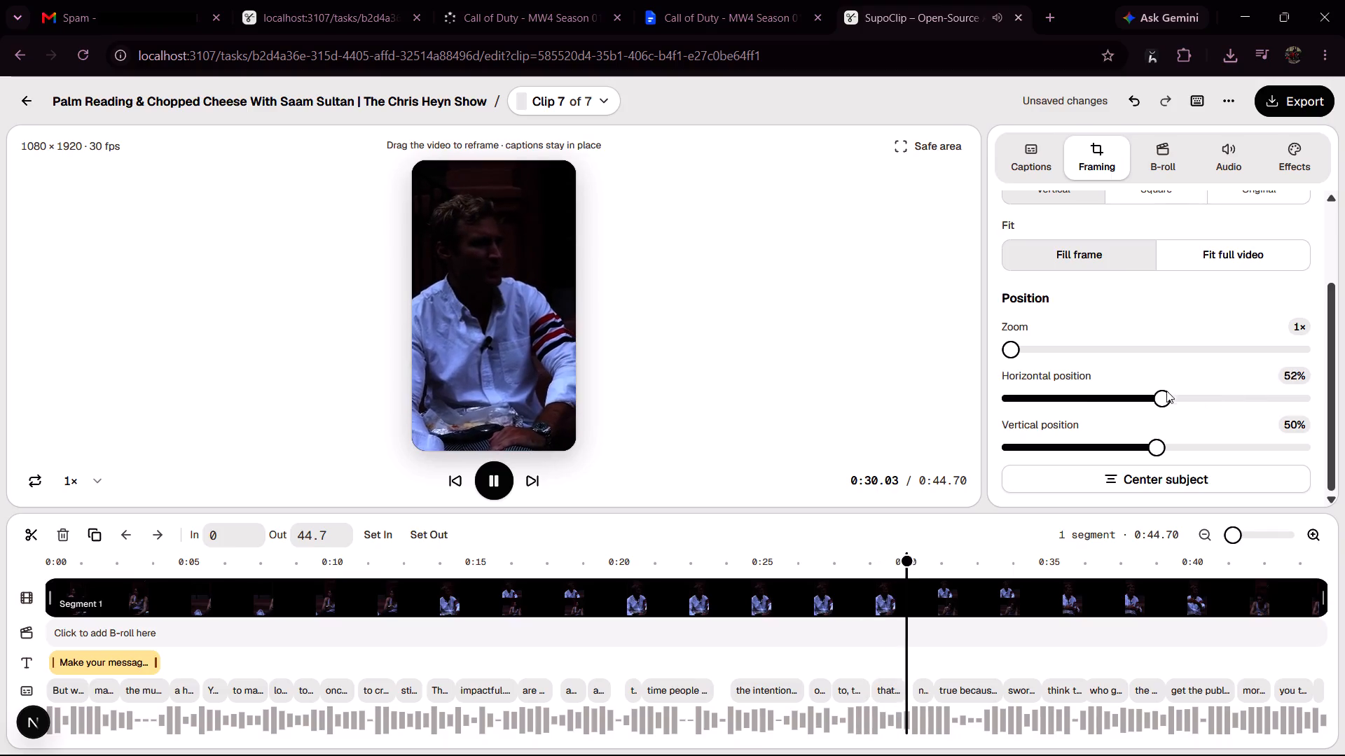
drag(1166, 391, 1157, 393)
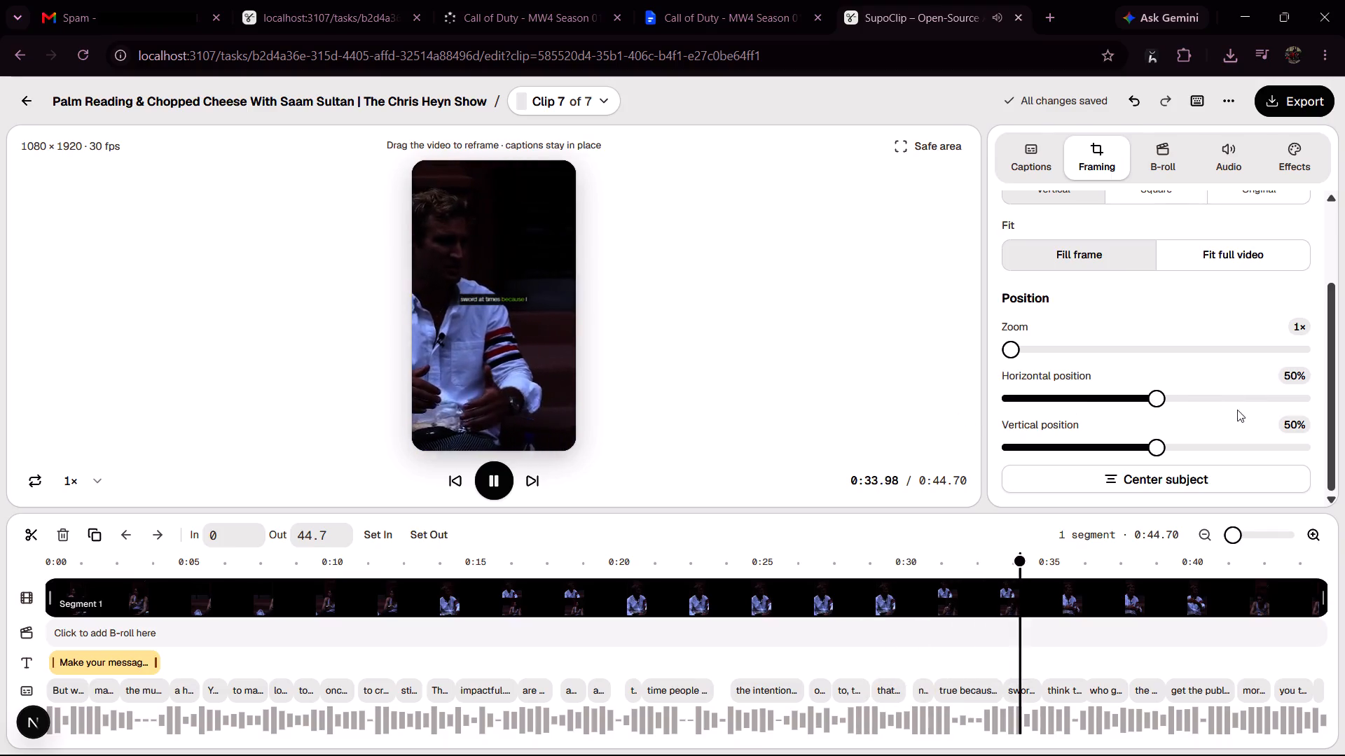
Center the subject in the clip's framing.
scroll(1173, 467, down, 2)
click(1175, 483)
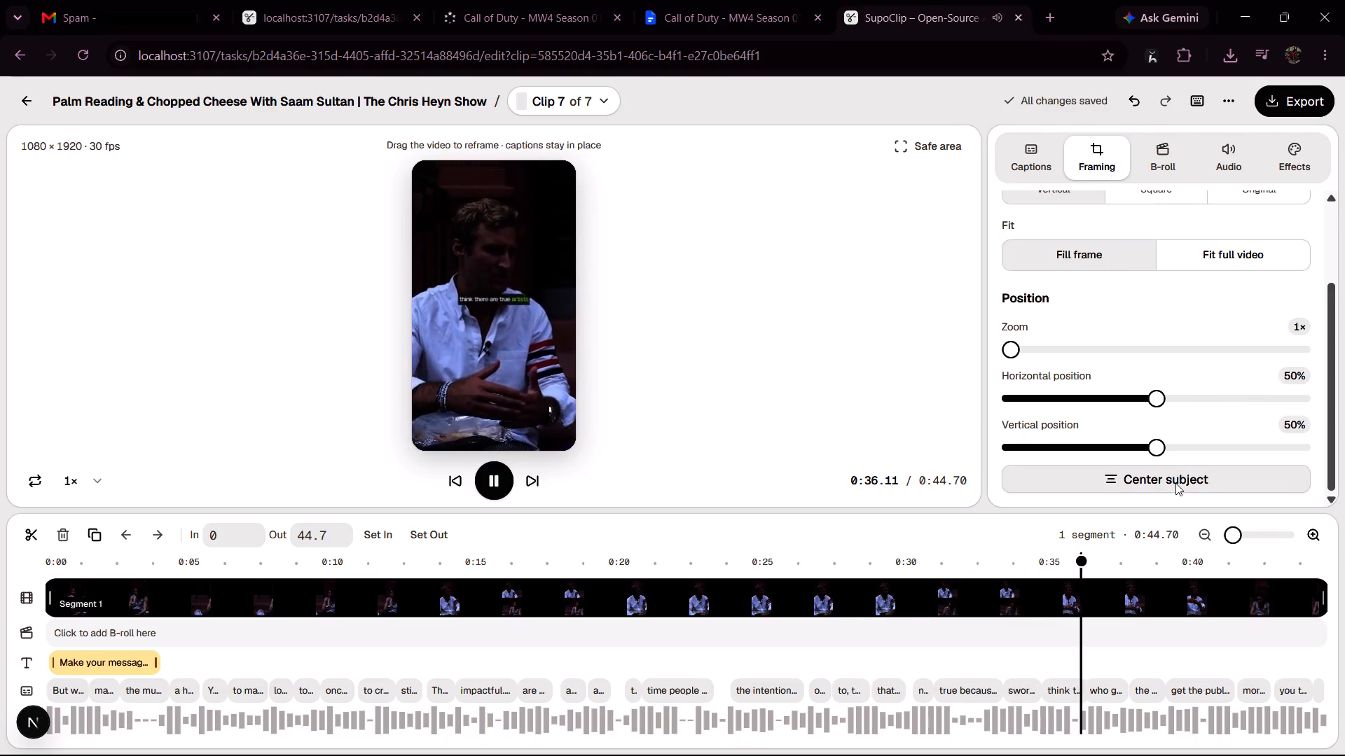
click(1180, 475)
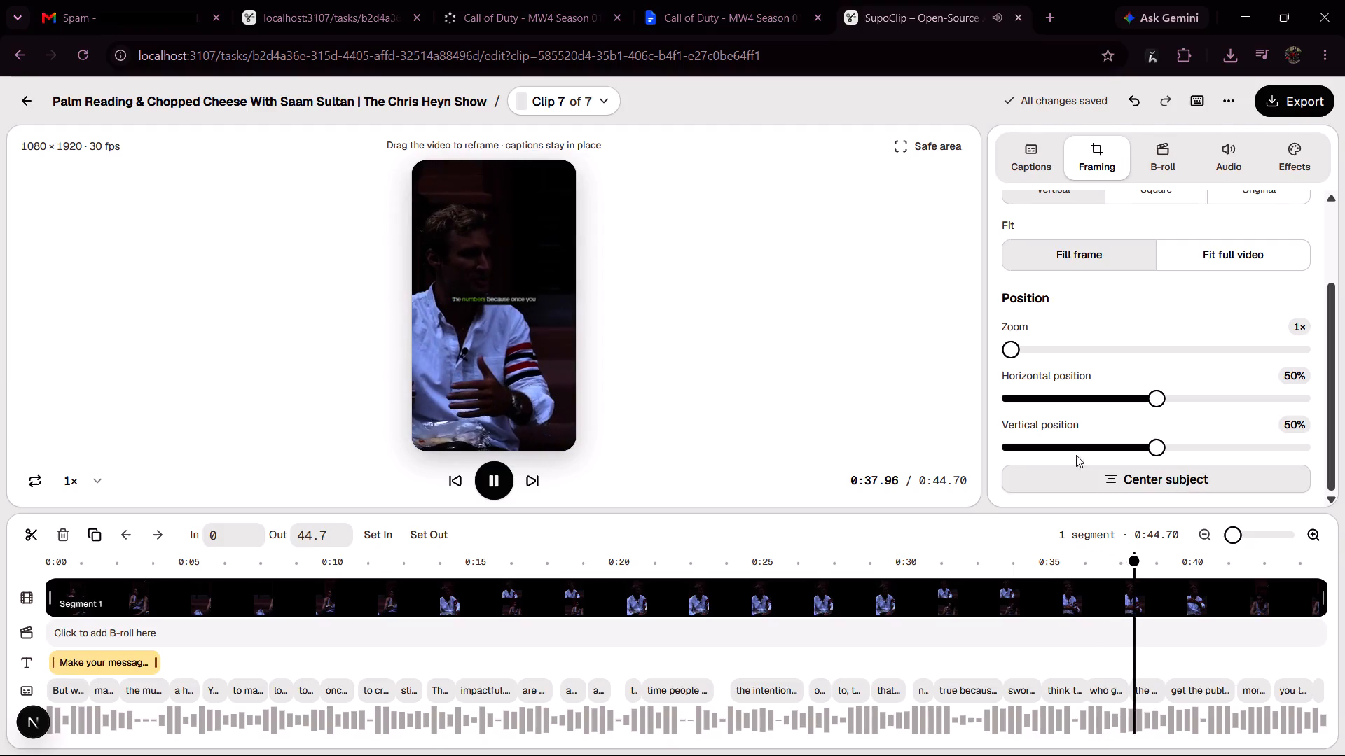
scroll(1176, 371, up, 2)
scroll(1168, 415, down, 2)
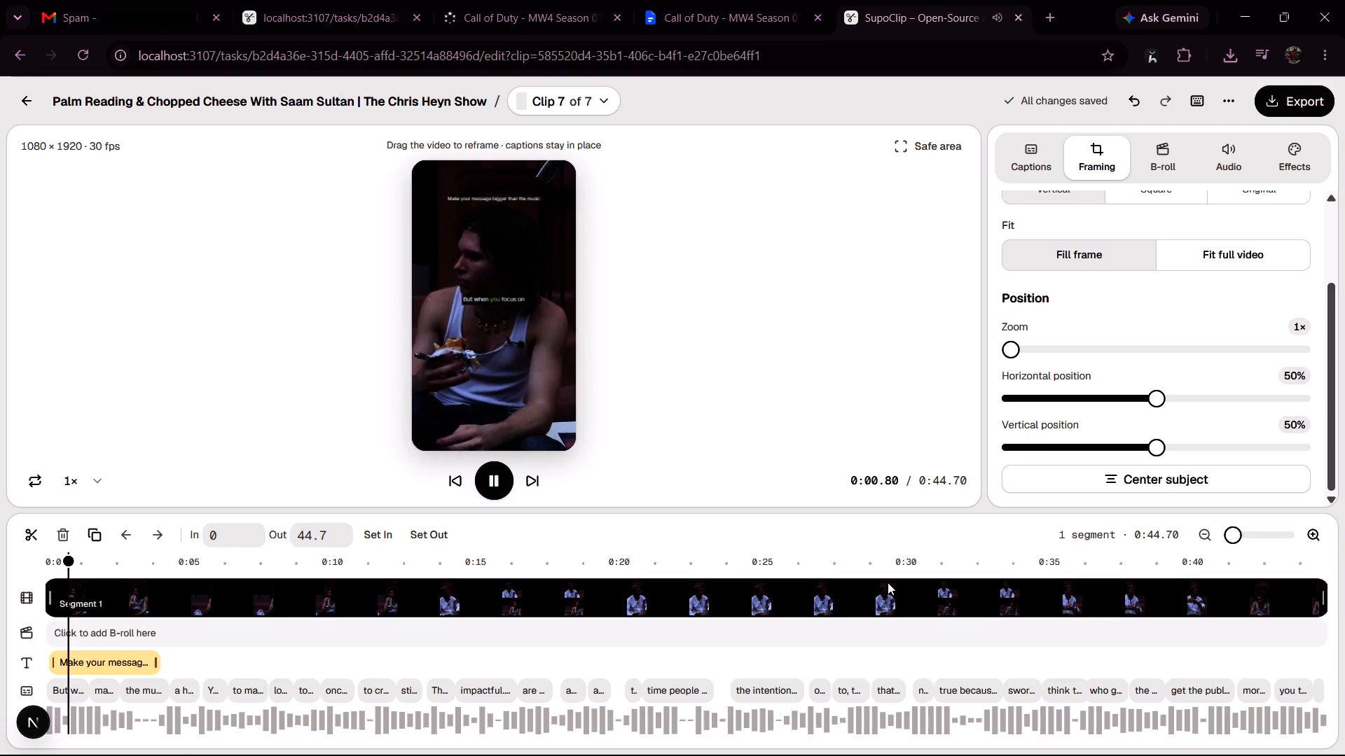
Pause playback and set the vertical position of the first caption, "But when you focus on", to 86%.
scroll(881, 582, down, 2)
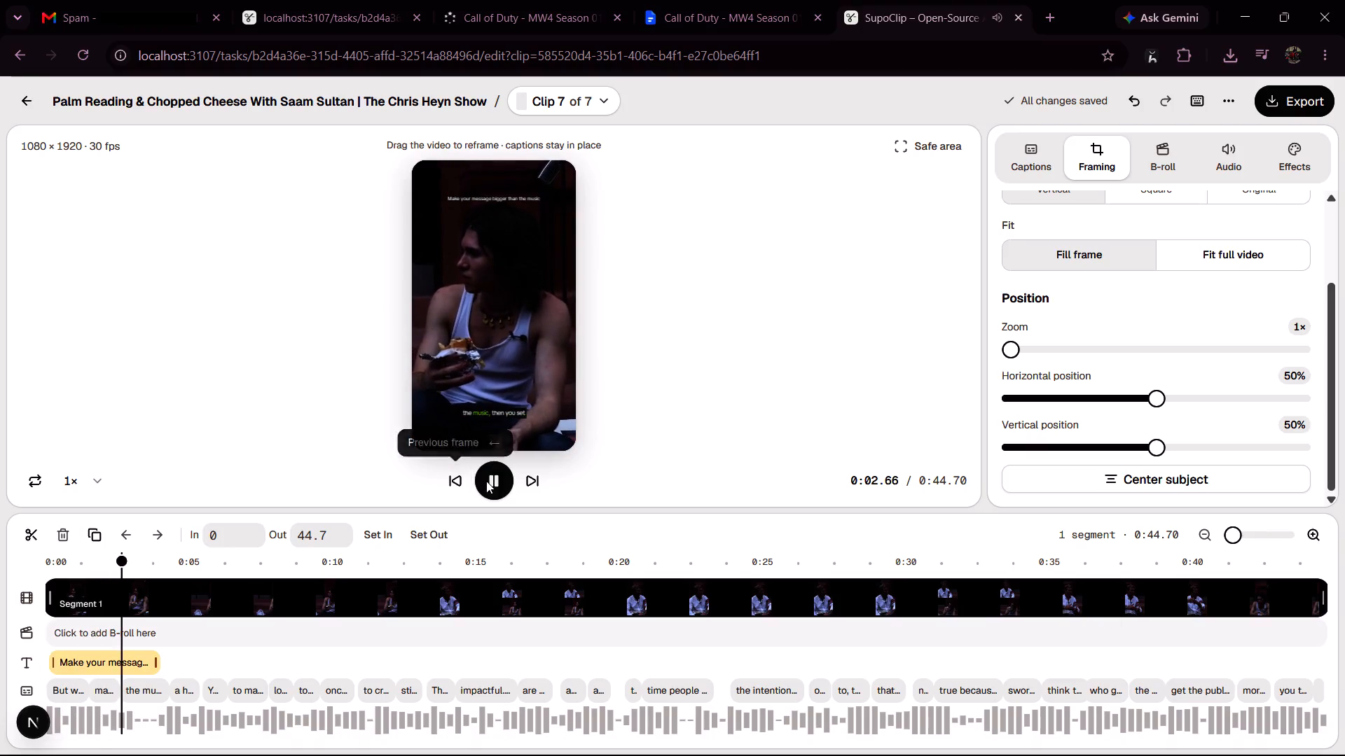
click(486, 481)
click(114, 658)
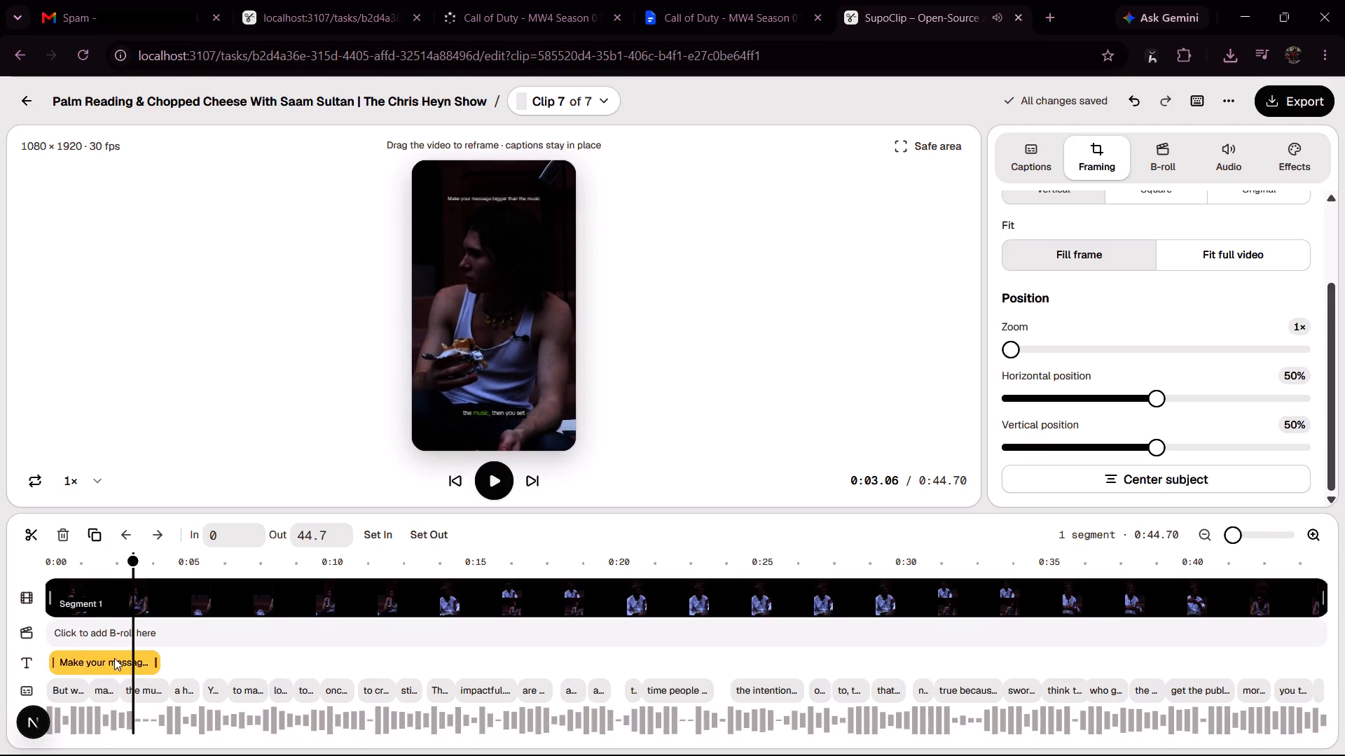
click(78, 690)
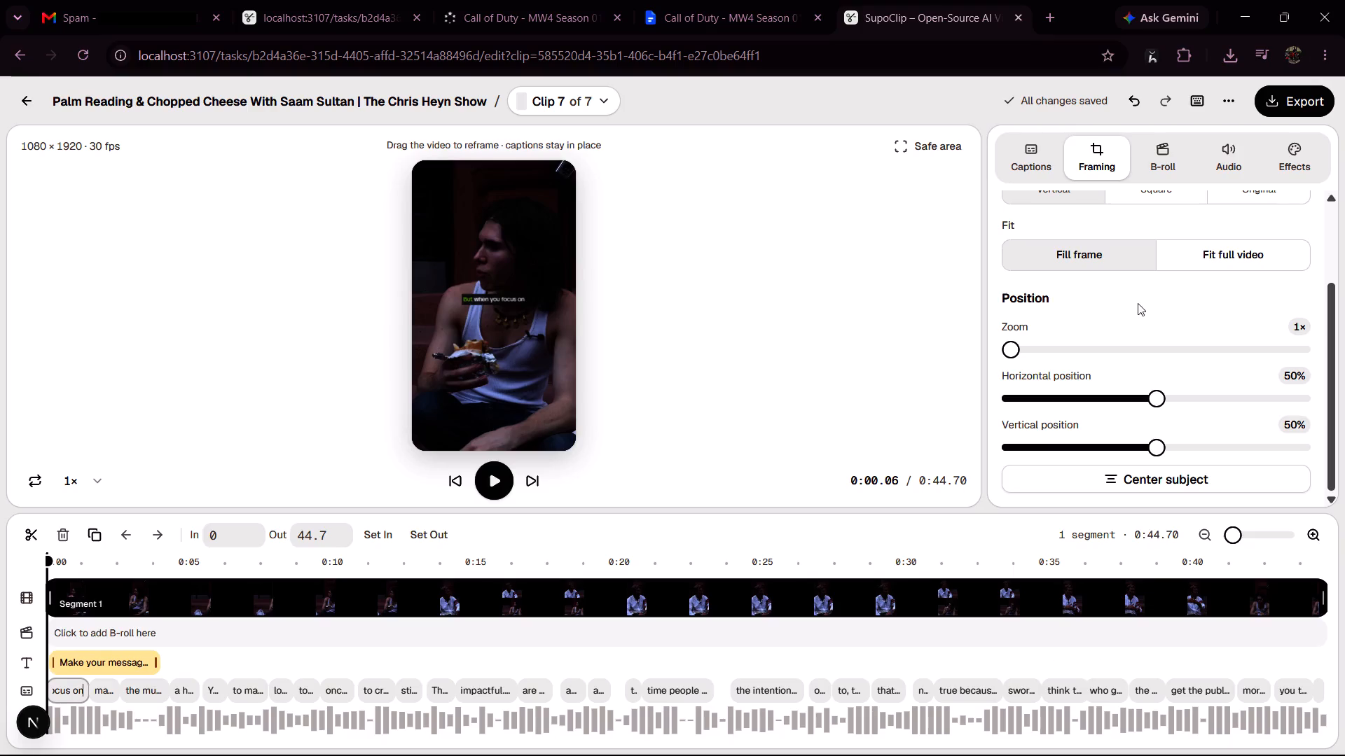
scroll(1126, 184, up, 2)
click(1016, 164)
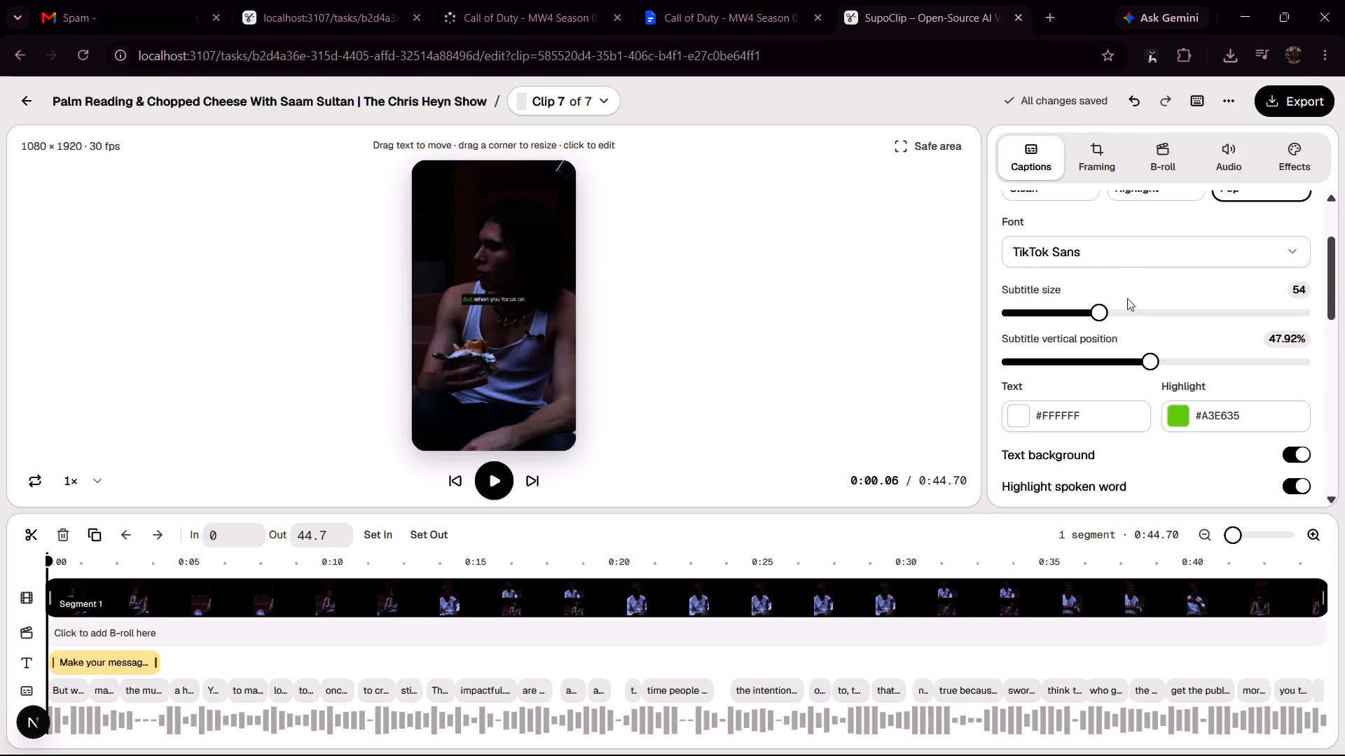
scroll(1127, 298, down, 2)
scroll(1135, 314, up, 2)
drag(1148, 356, 1204, 362)
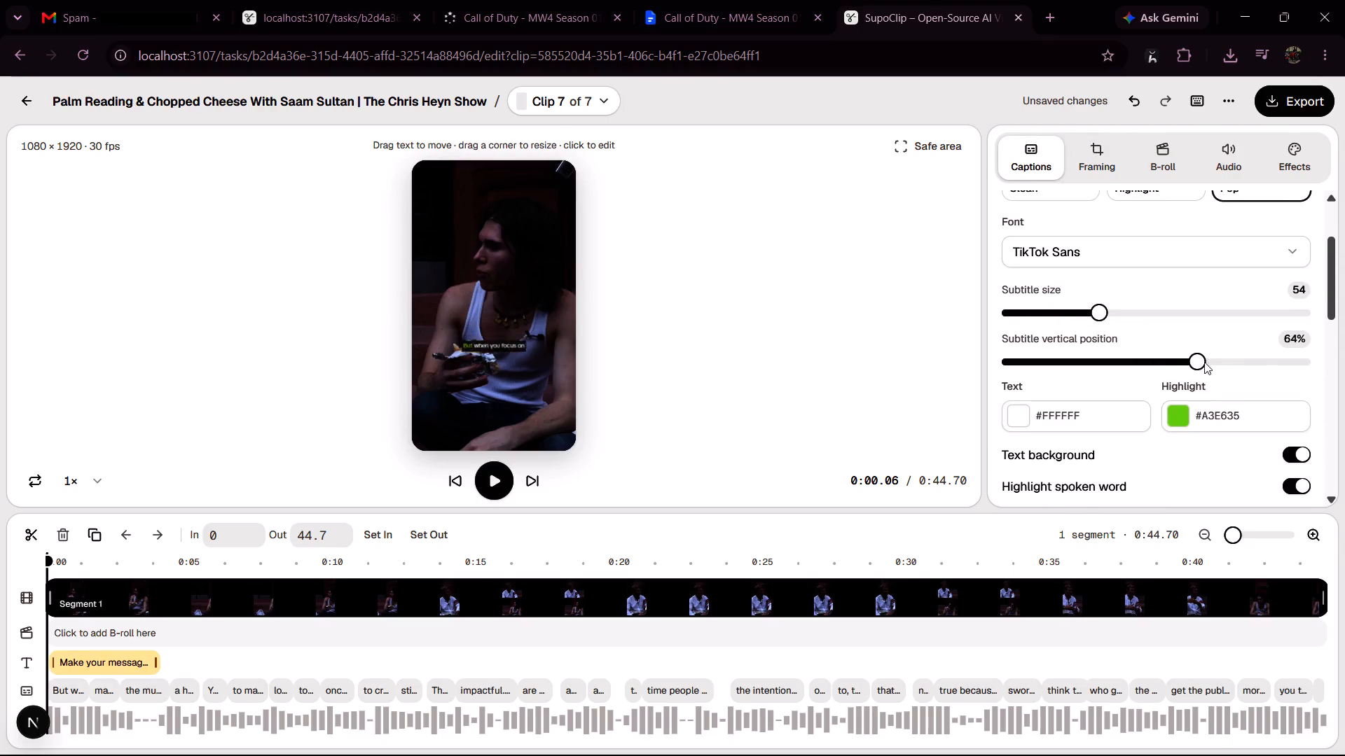
drag(1204, 362, 1269, 358)
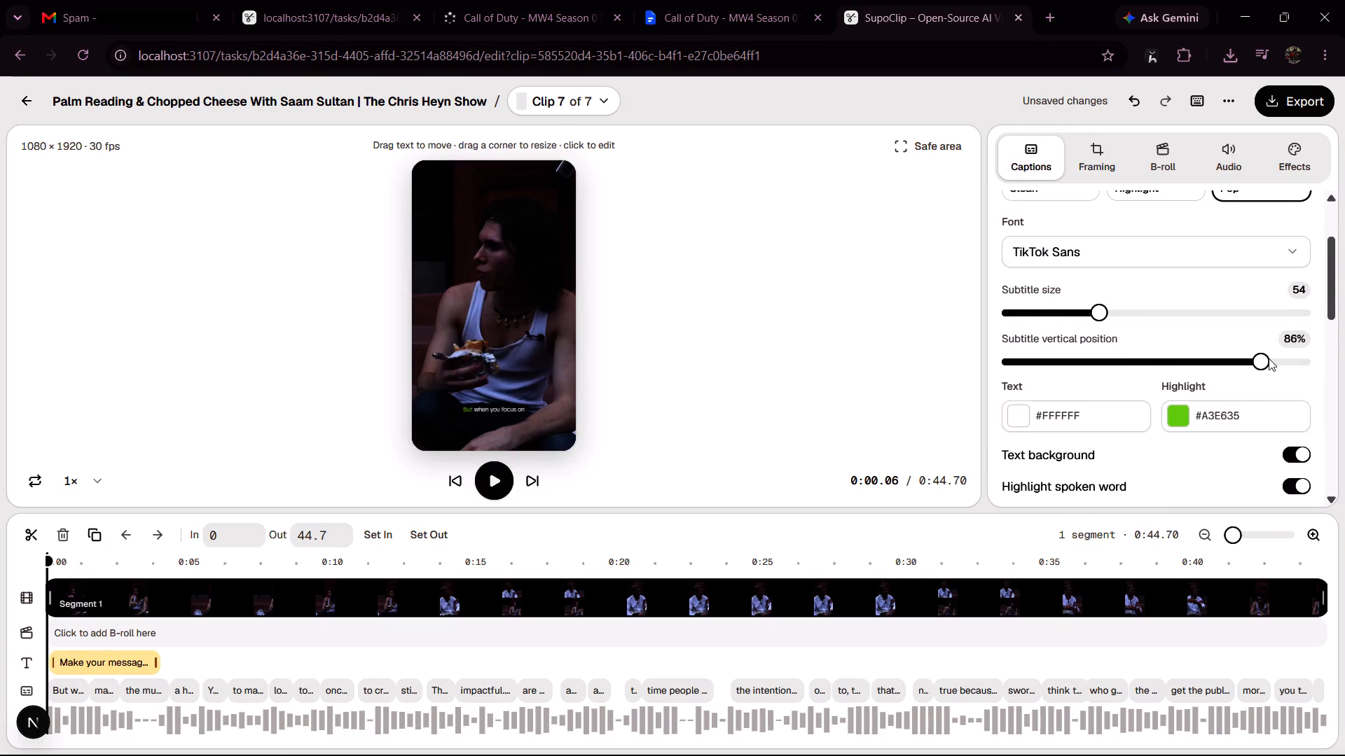
Check the vertical position of the second and third captions and of the caption "to make songs. It's a".
click(97, 685)
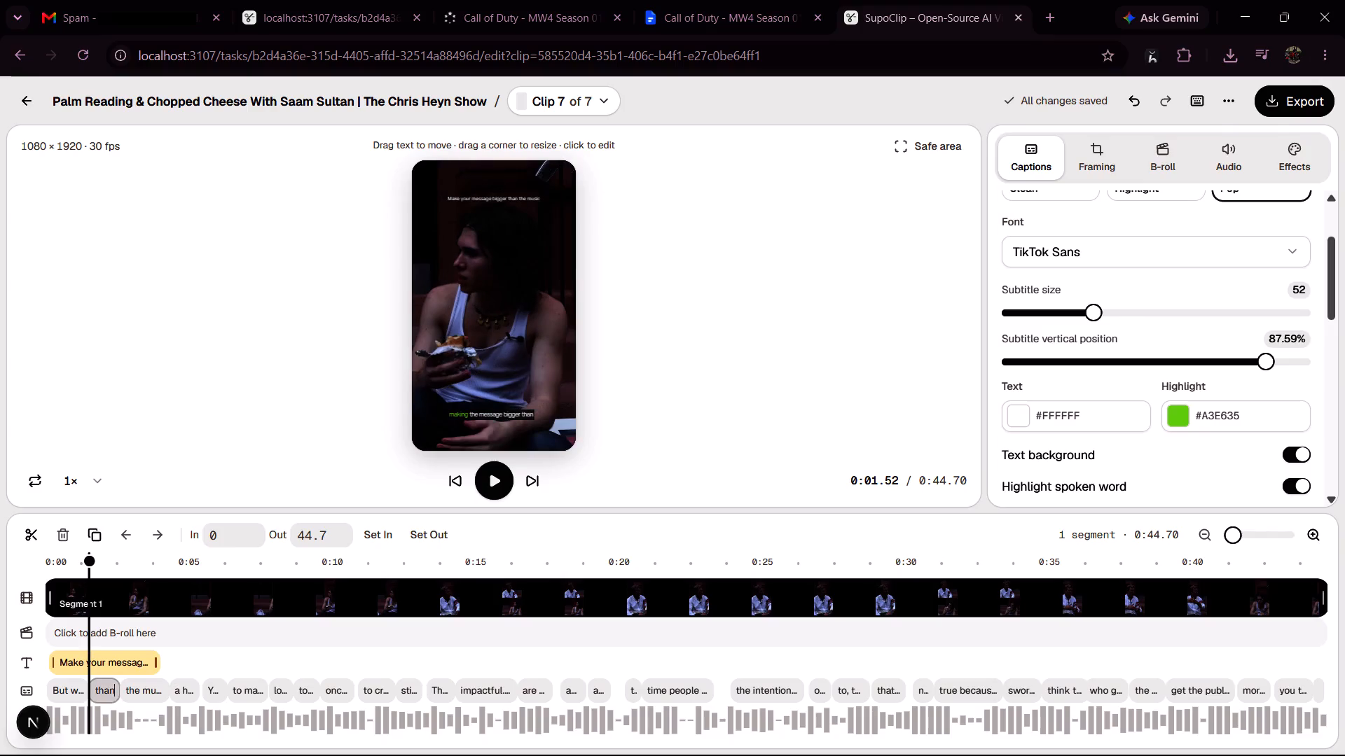
click(154, 689)
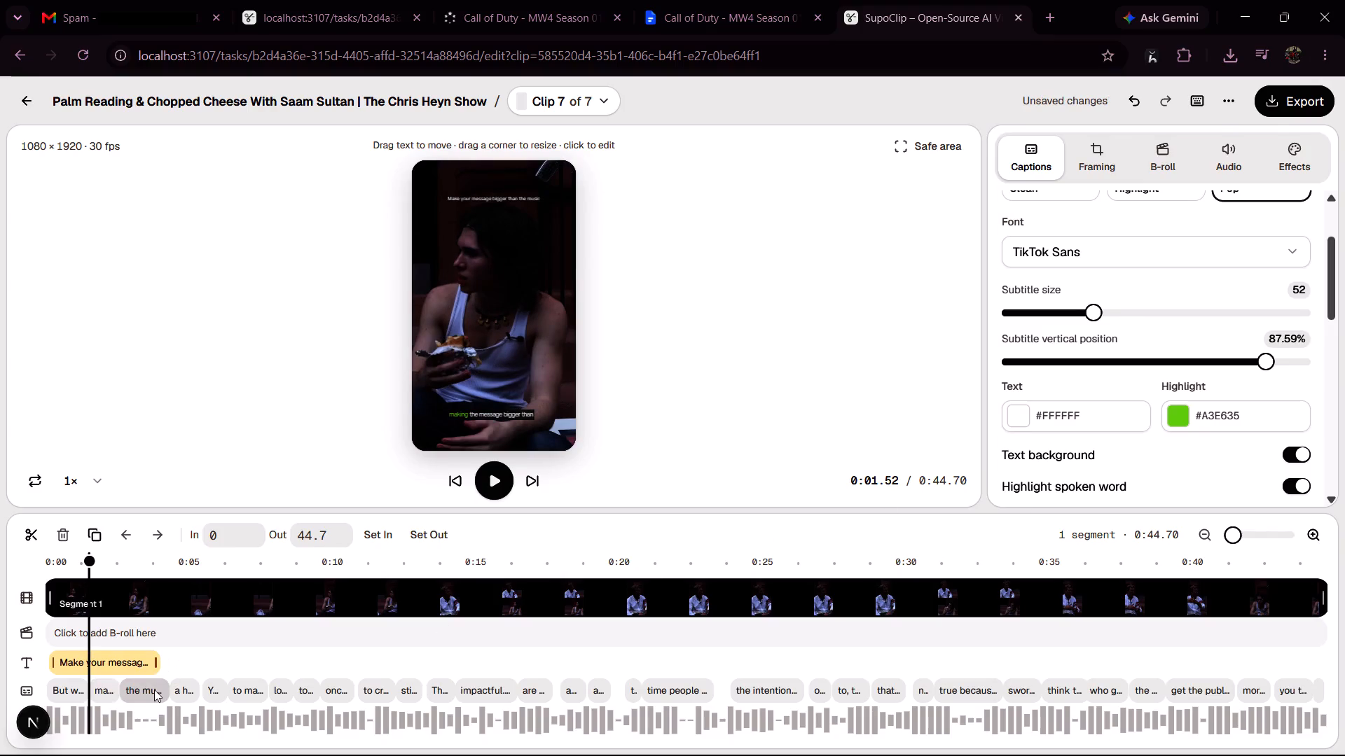
click(247, 682)
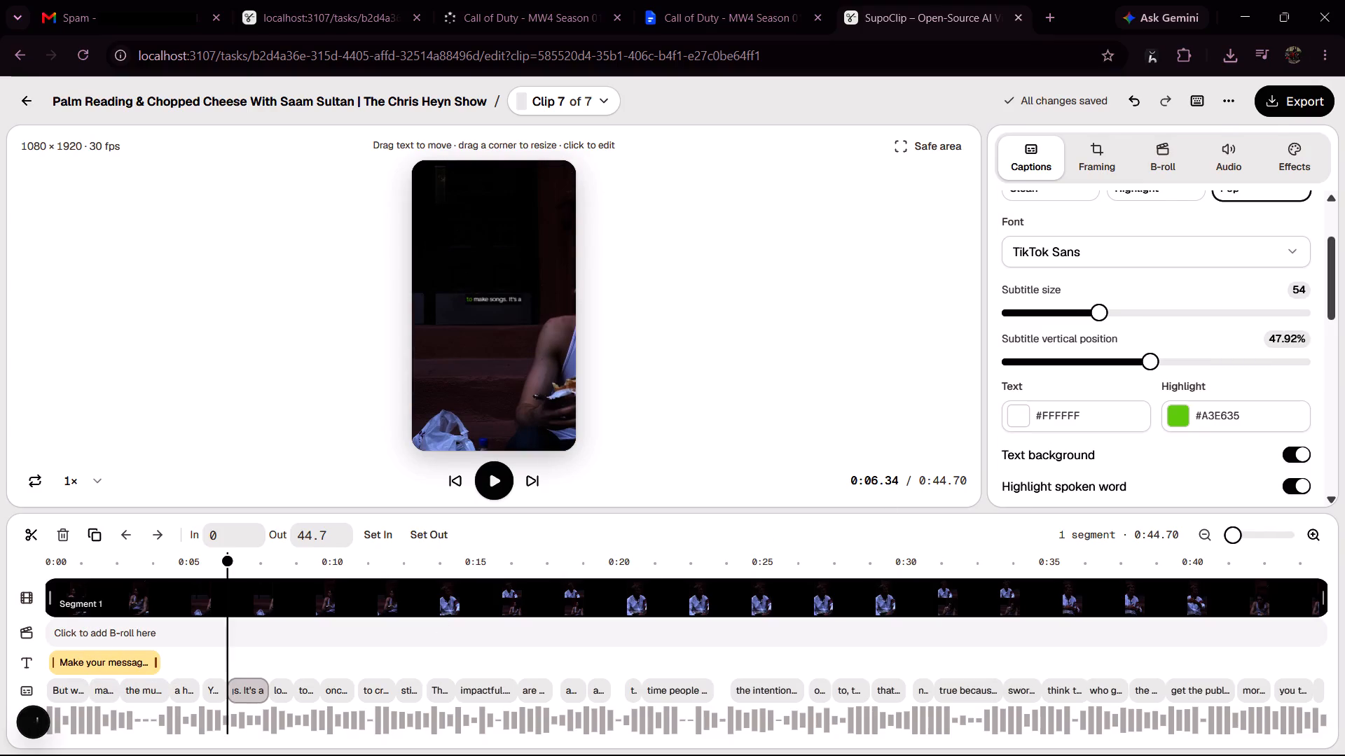
Look through the caption track's options, caption style settings, hook title and transcript for a way to adjust the captions together.
right_click(27, 693)
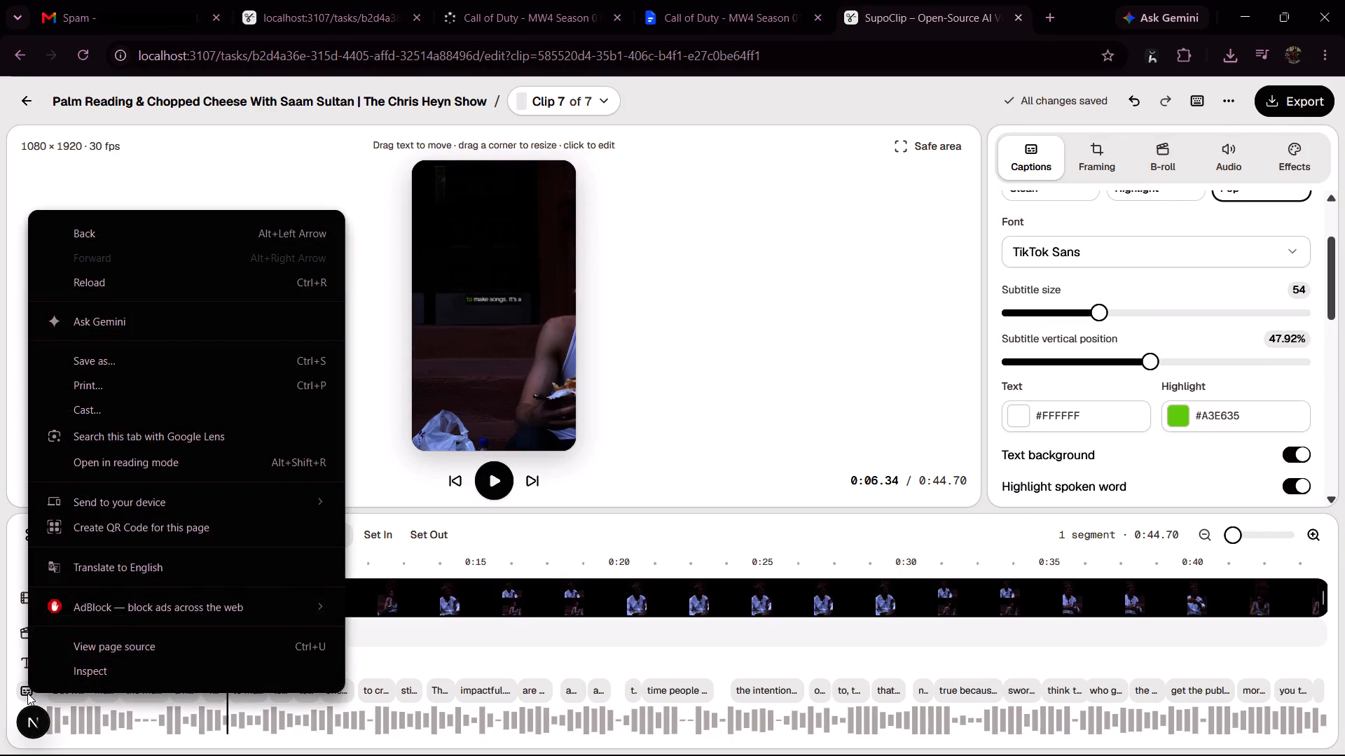
click(558, 671)
scroll(911, 696, down, 2)
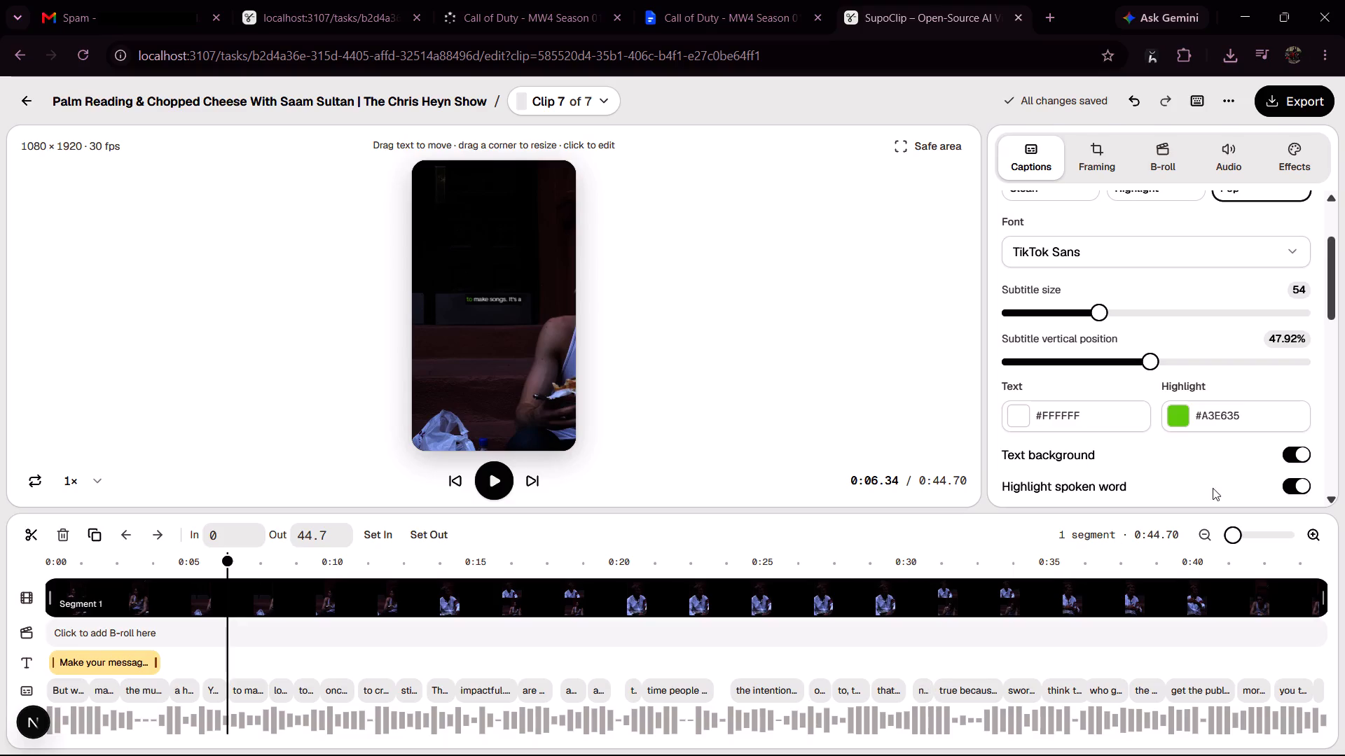
scroll(1229, 489, down, 2)
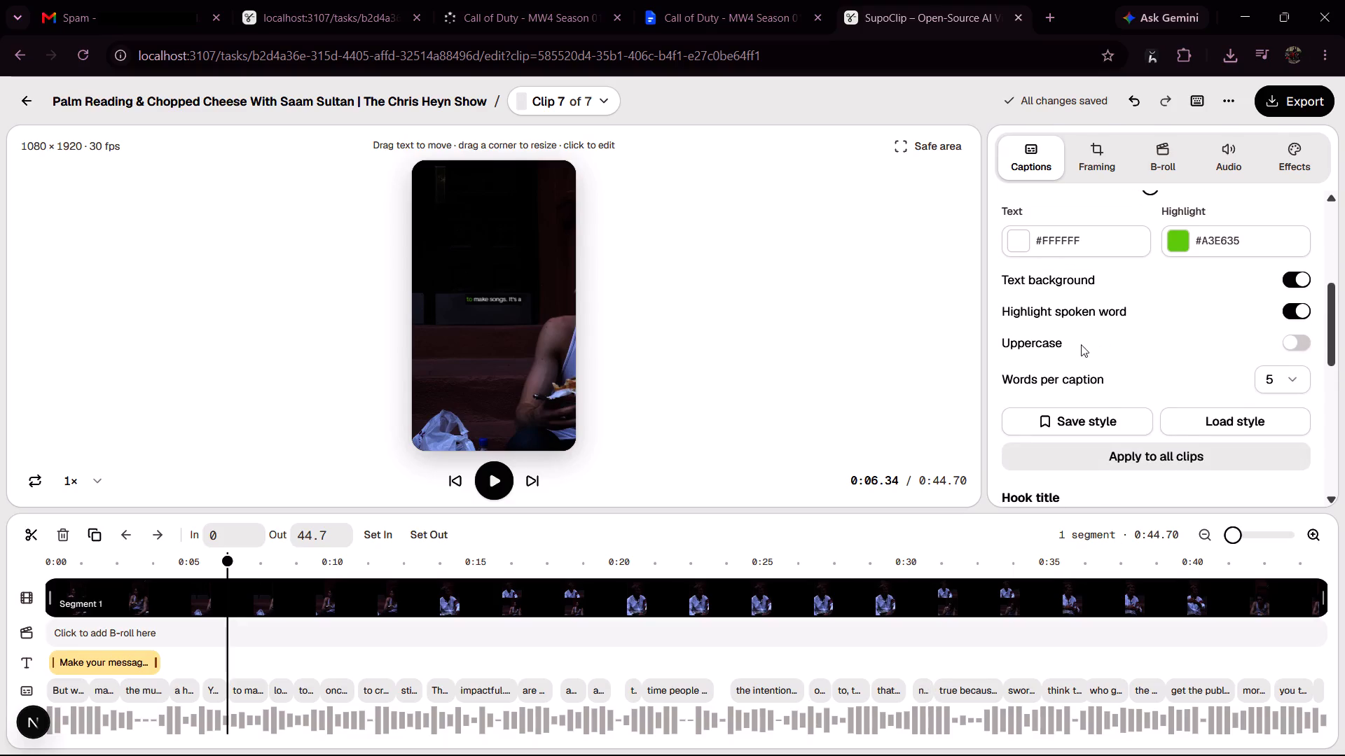
scroll(1081, 344, down, 1)
scroll(1217, 339, down, 1)
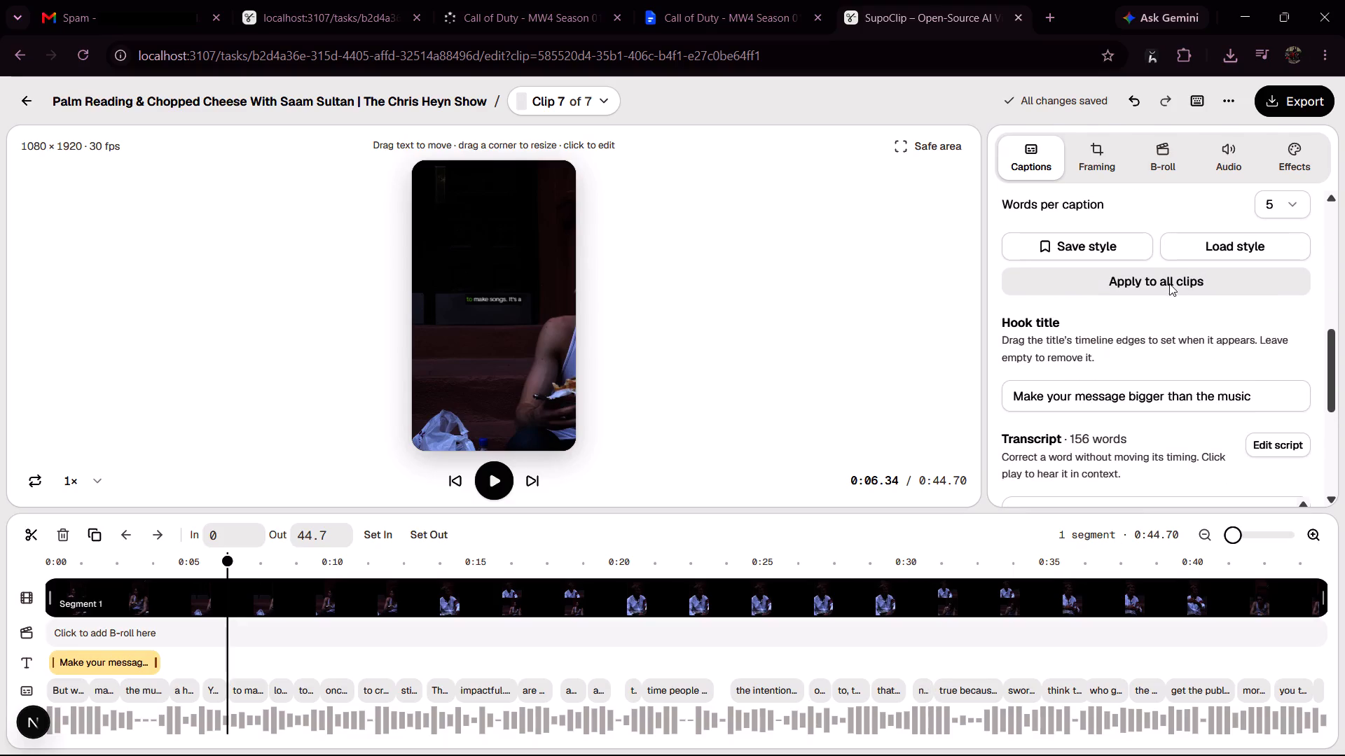
click(1130, 309)
scroll(1057, 355, down, 1)
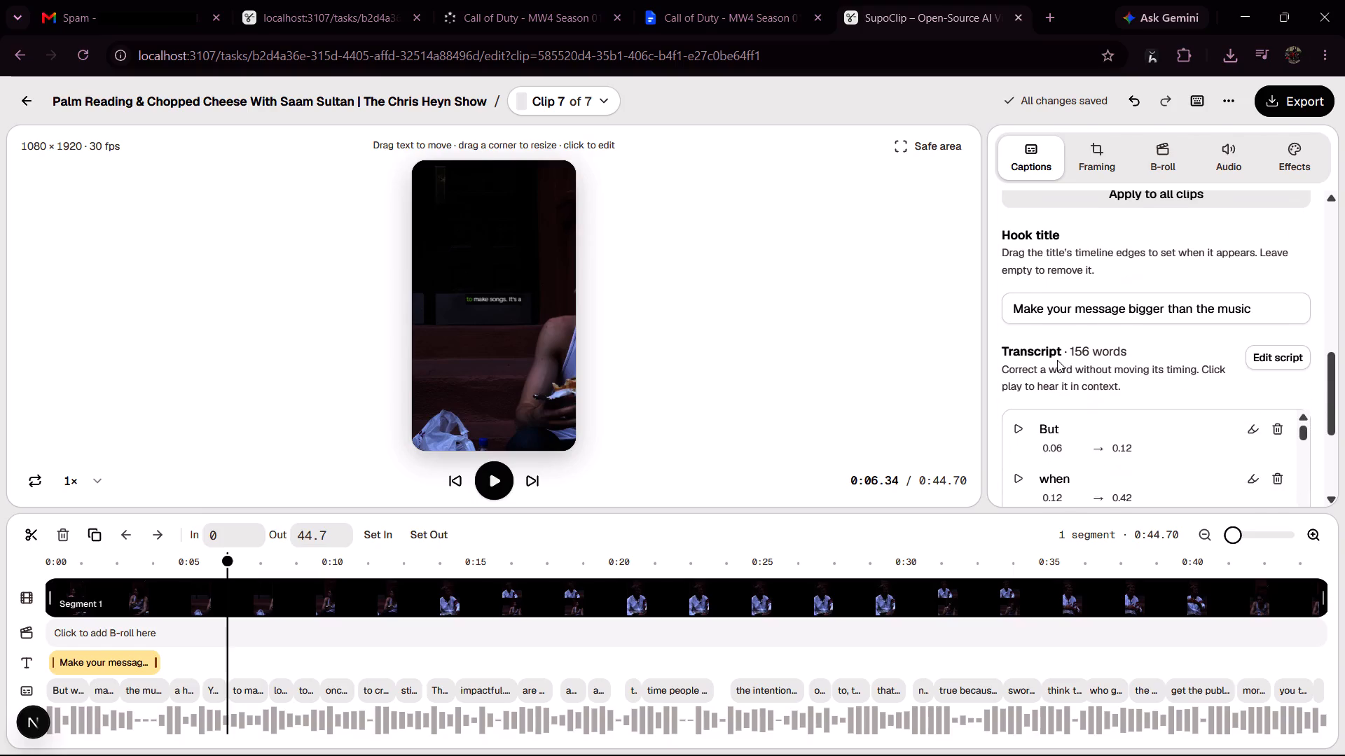
scroll(1057, 360, down, 3)
scroll(1066, 357, up, 1)
scroll(1080, 367, down, 7)
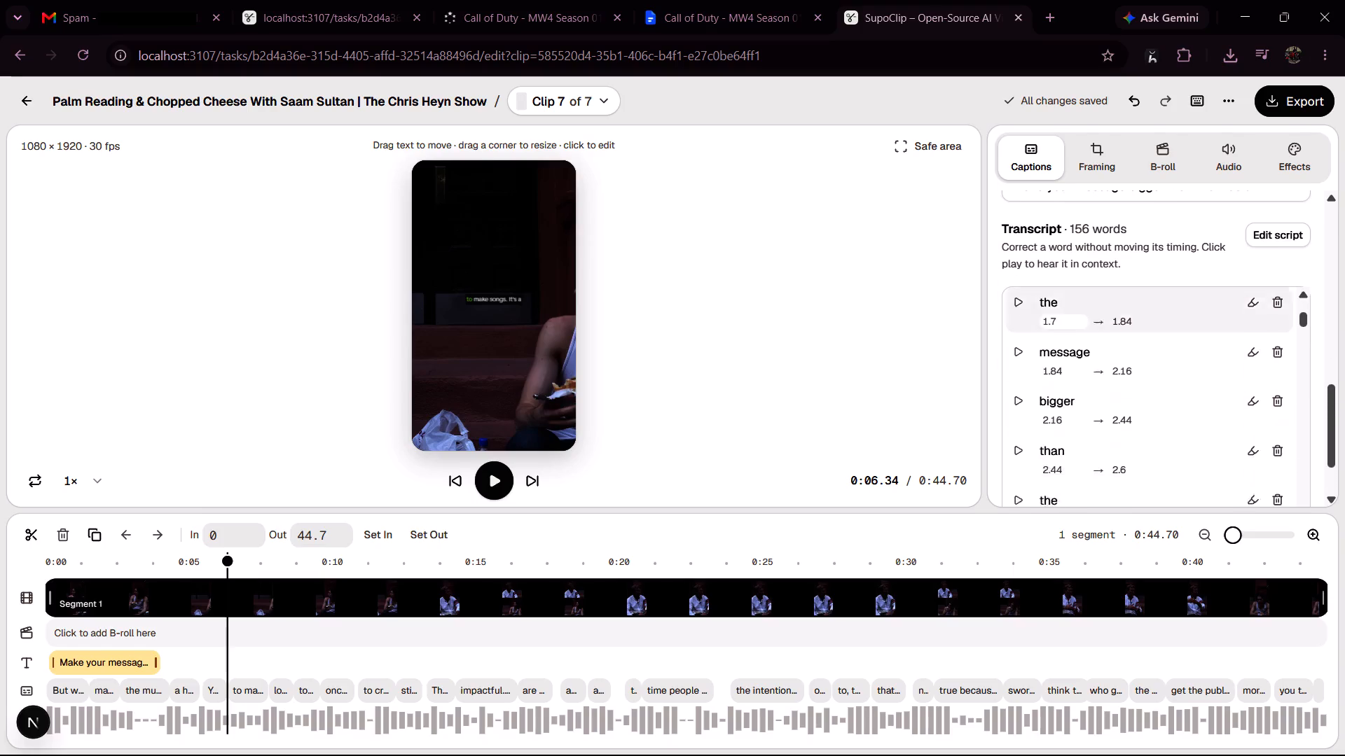
scroll(1119, 379, up, 5)
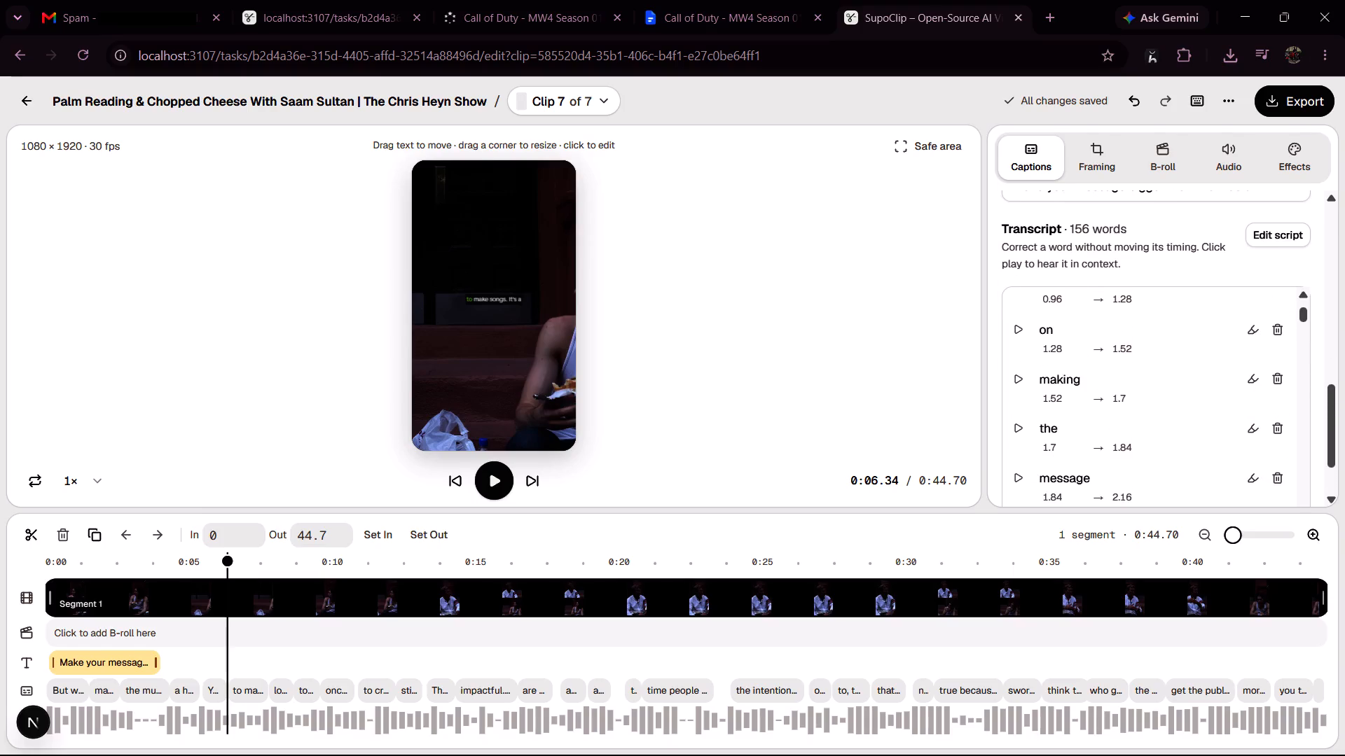
scroll(1155, 401, up, 2)
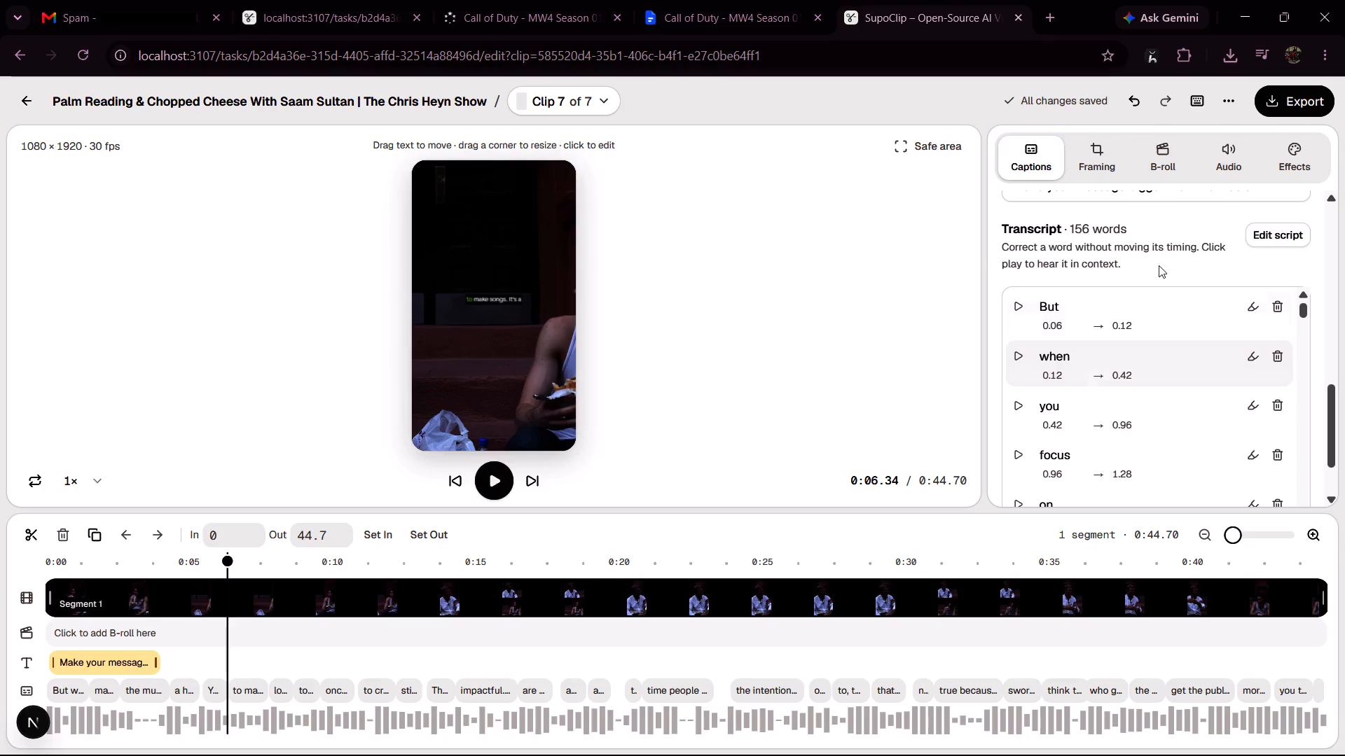
scroll(1162, 290, up, 1)
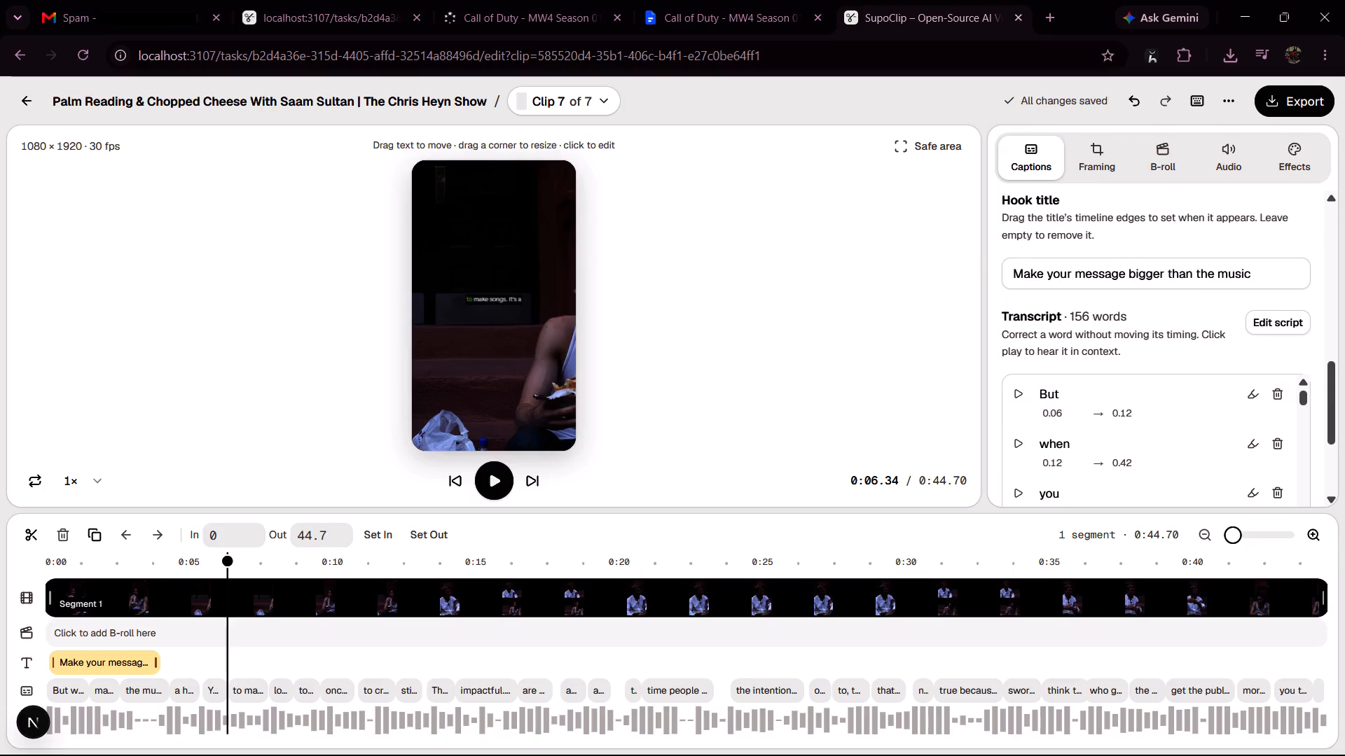
scroll(1100, 279, up, 2)
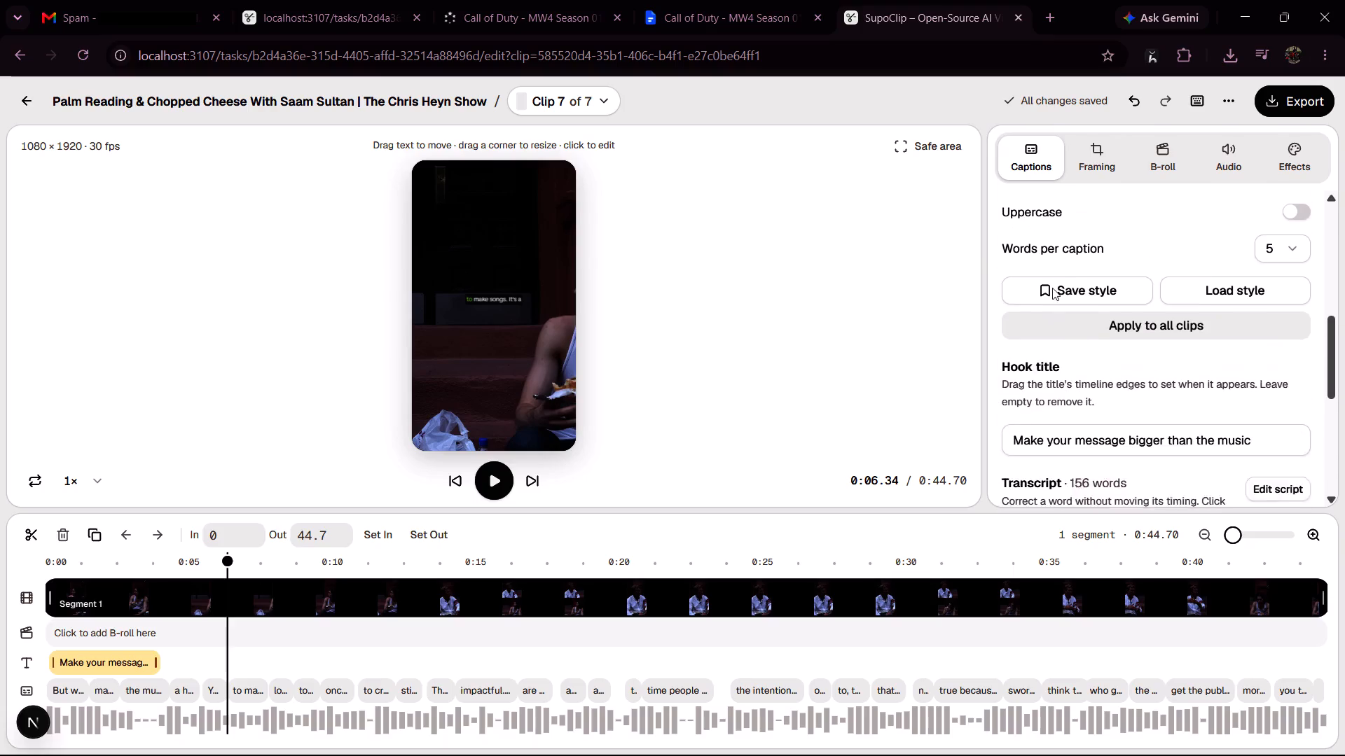
scroll(1083, 303, up, 1)
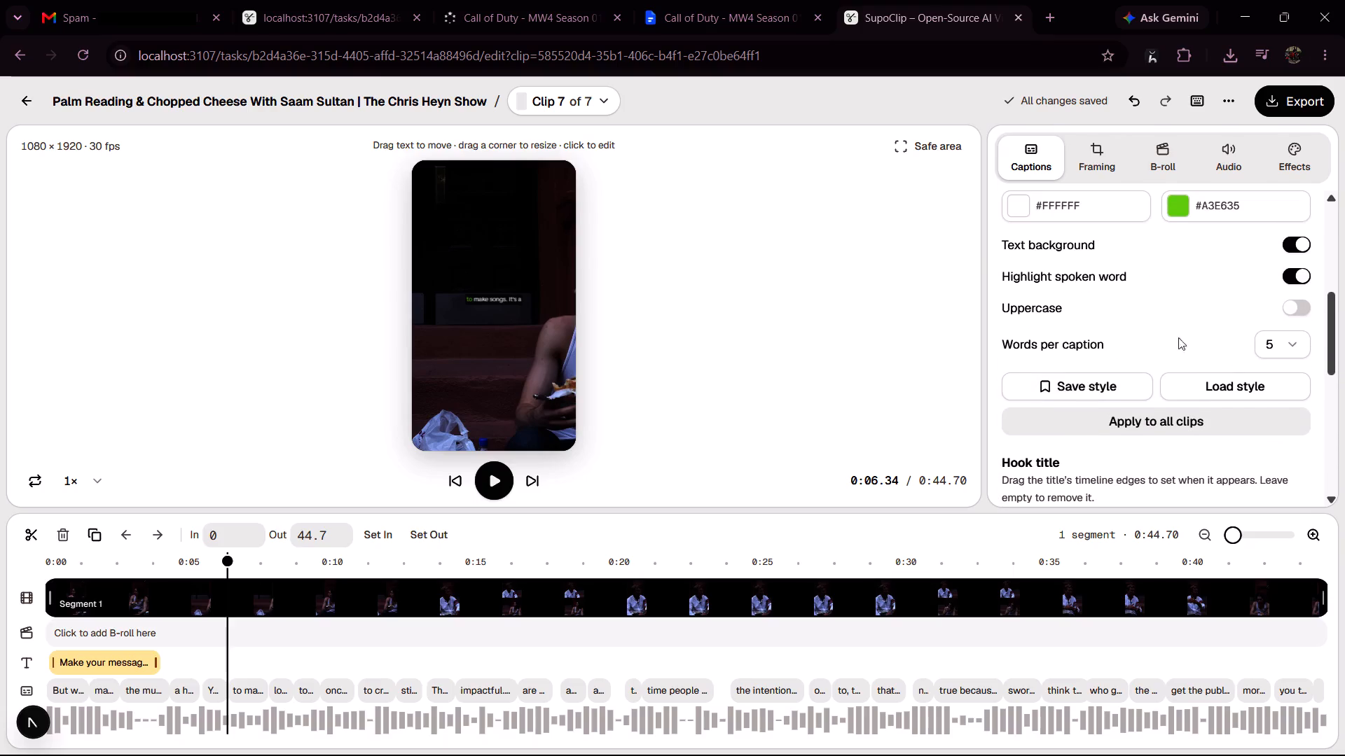
scroll(1046, 296, up, 2)
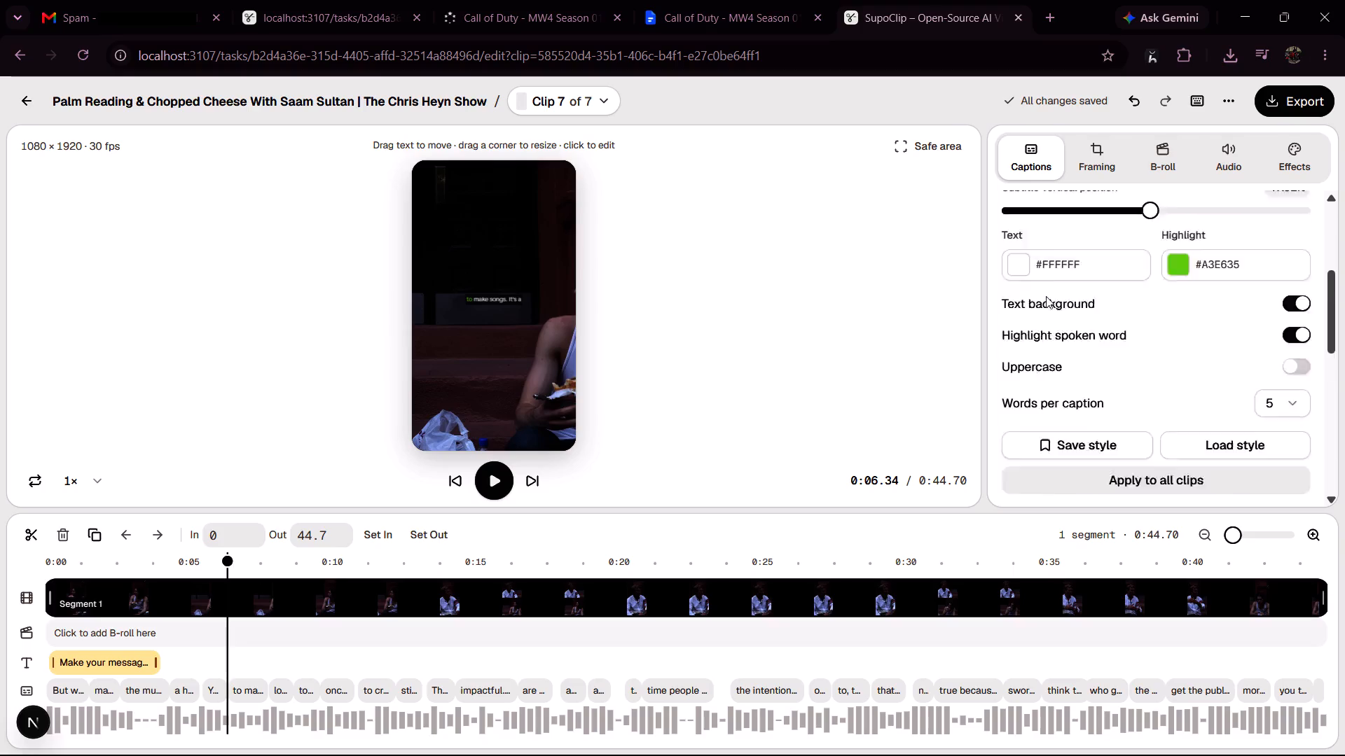
scroll(1166, 335, up, 1)
scroll(1102, 331, up, 2)
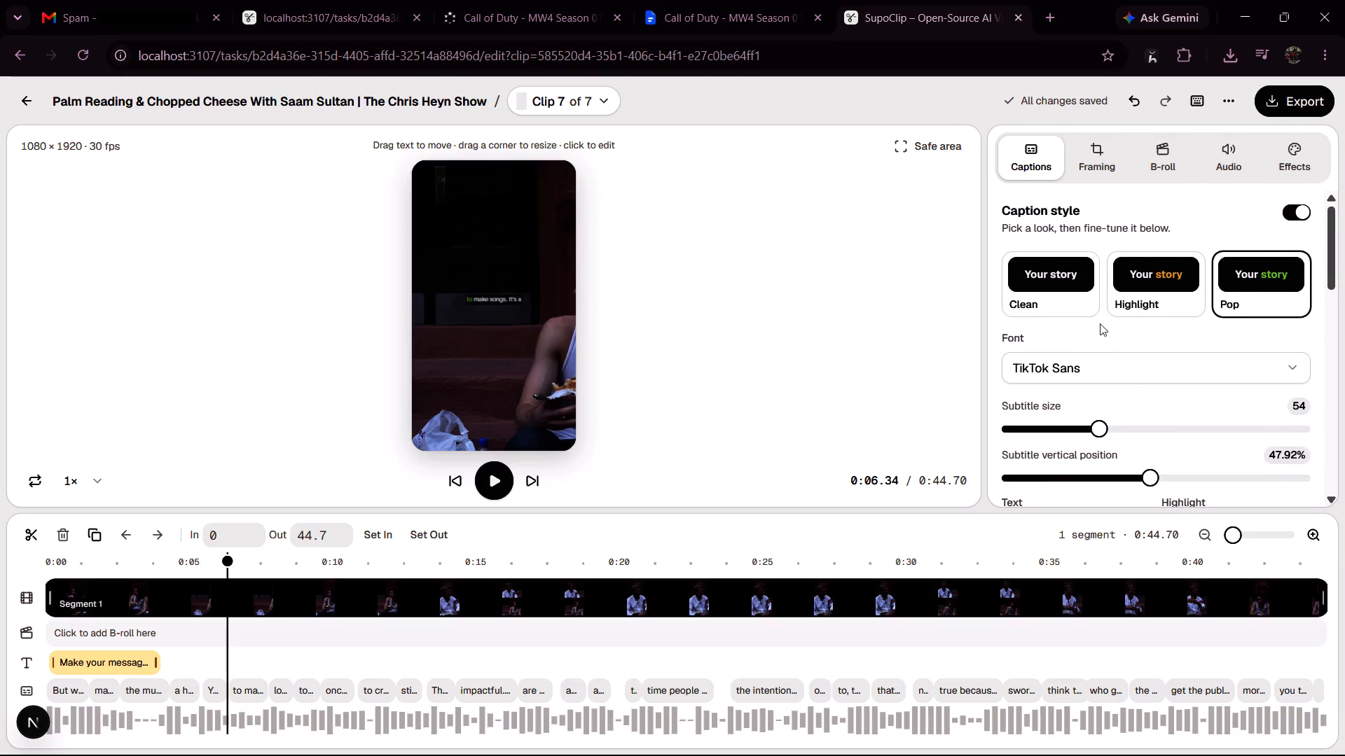
scroll(1100, 323, up, 3)
Compare the vertical positions of the first three captions in the timeline.
click(81, 694)
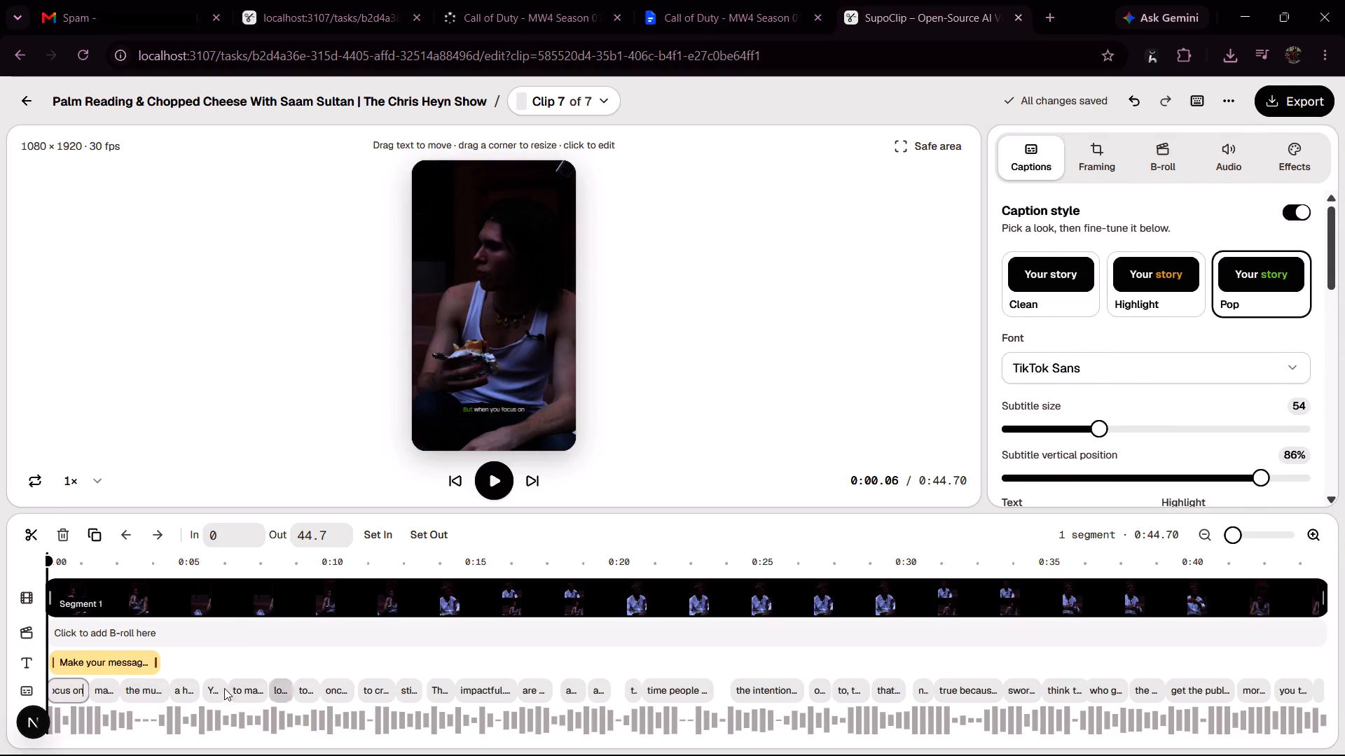
key(Right)
key(Right)
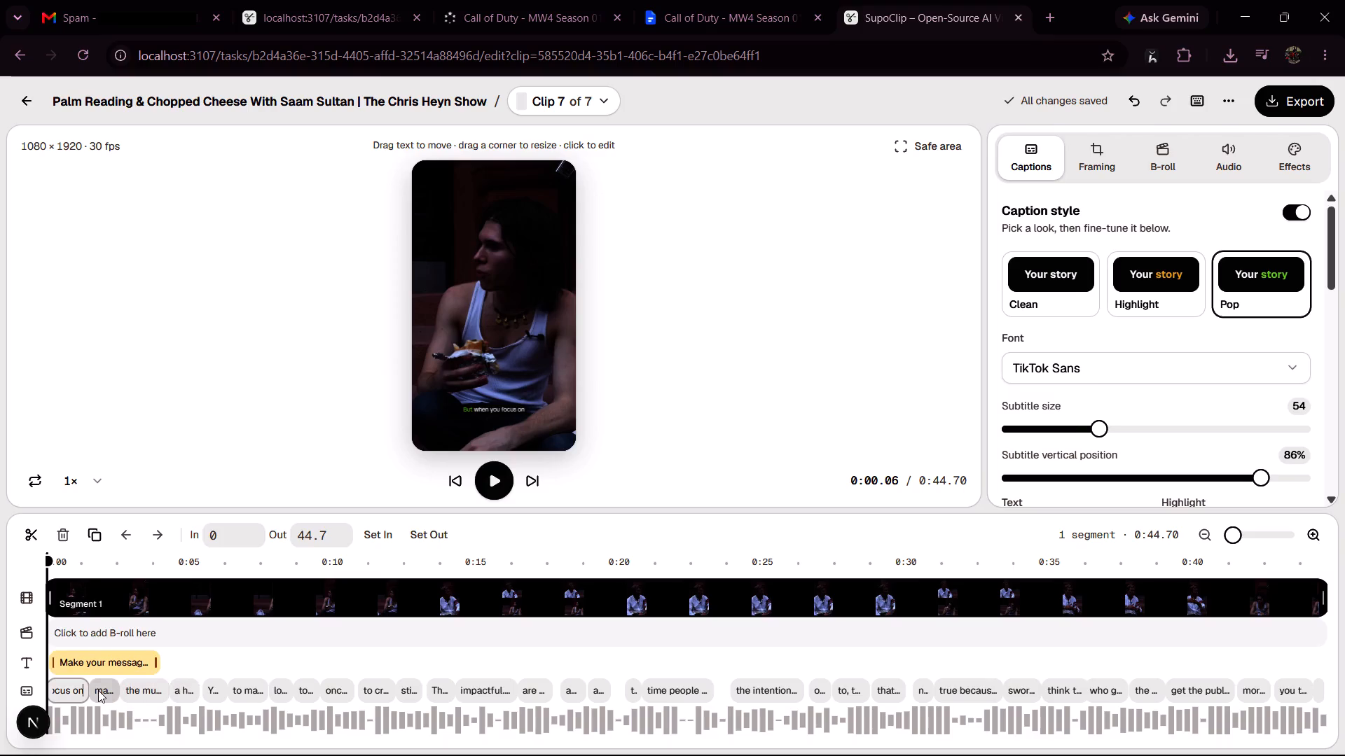
key(Right)
click(98, 690)
click(132, 692)
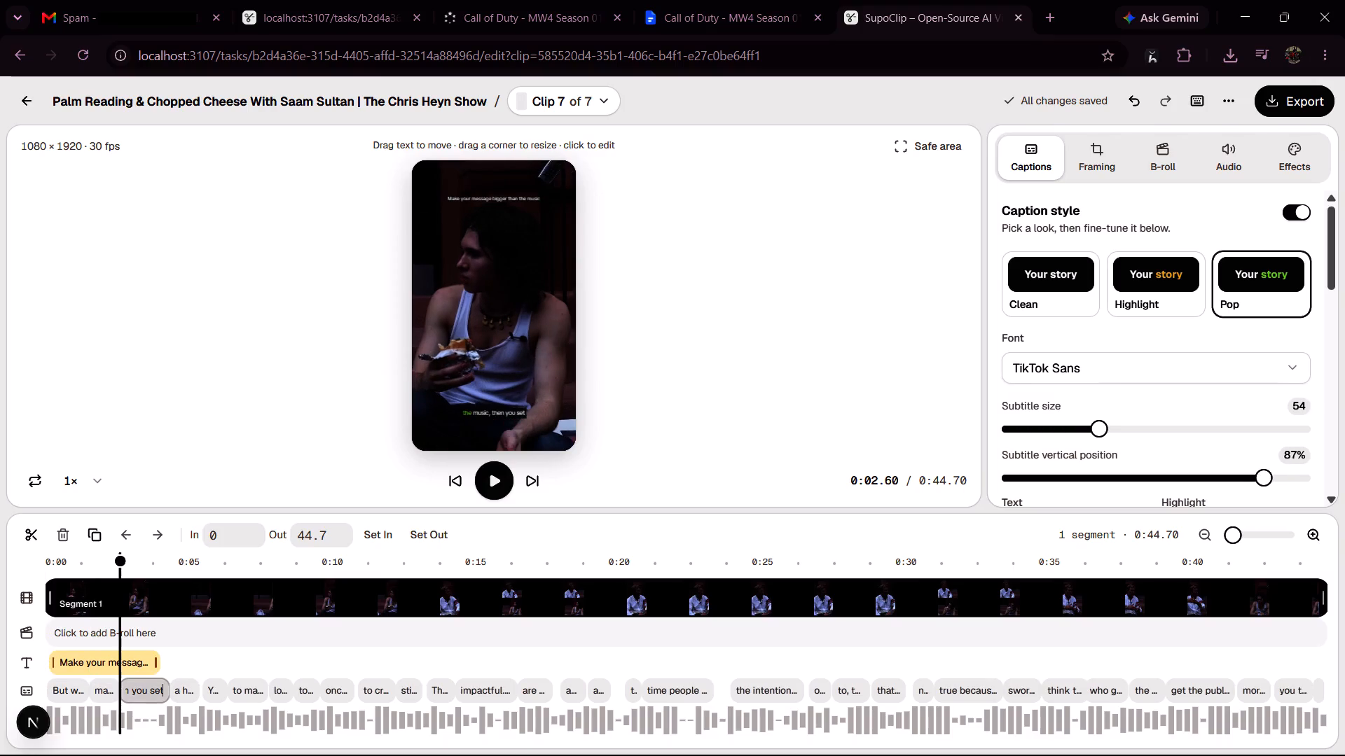
Set the vertical position of the fourth caption, "a higher ceiling for yourself", to 86%.
click(198, 692)
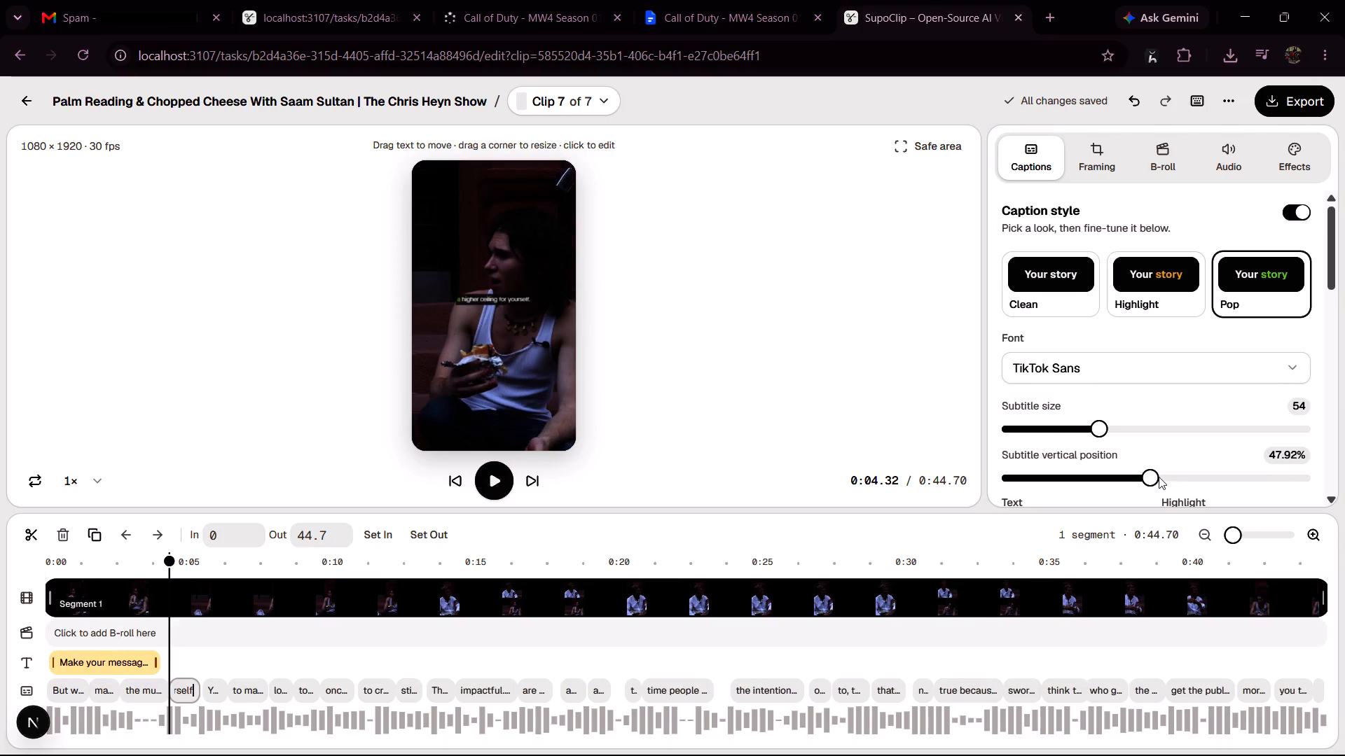
drag(1159, 477, 1264, 492)
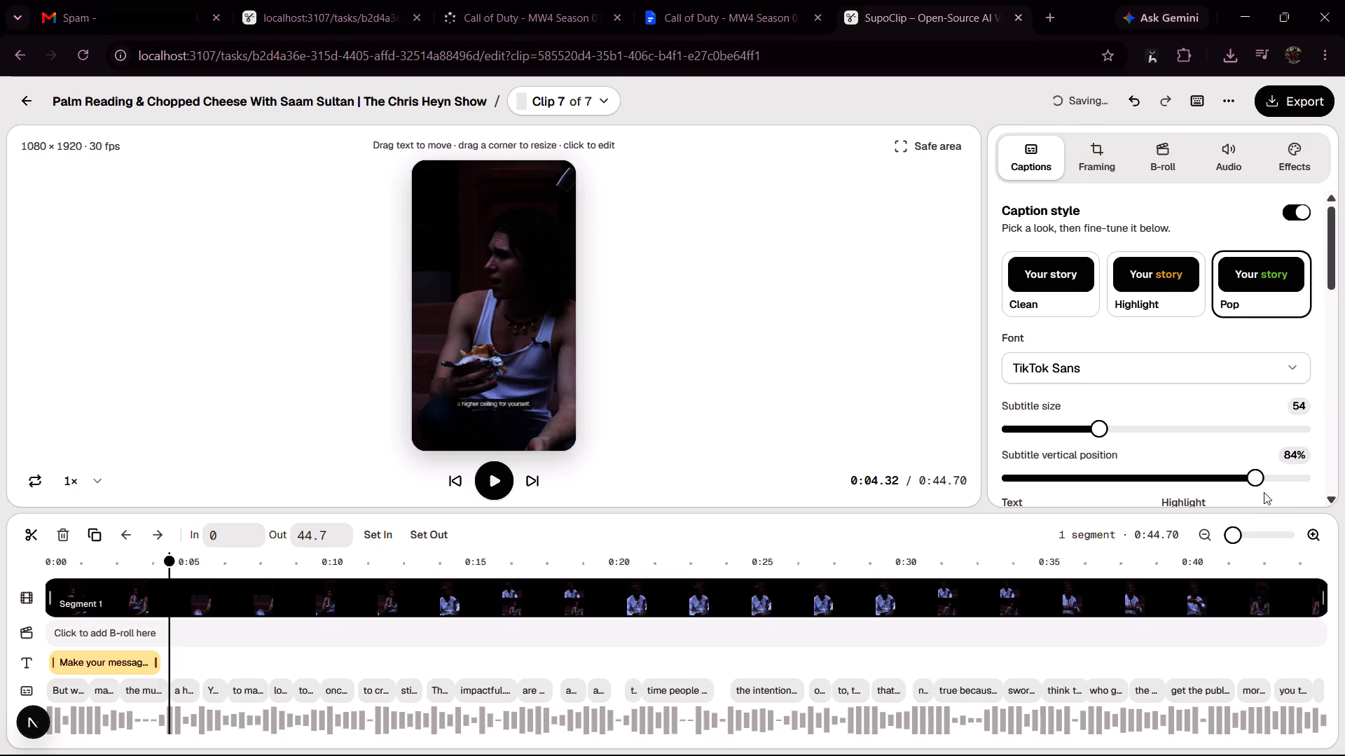
drag(1264, 492, 1270, 498)
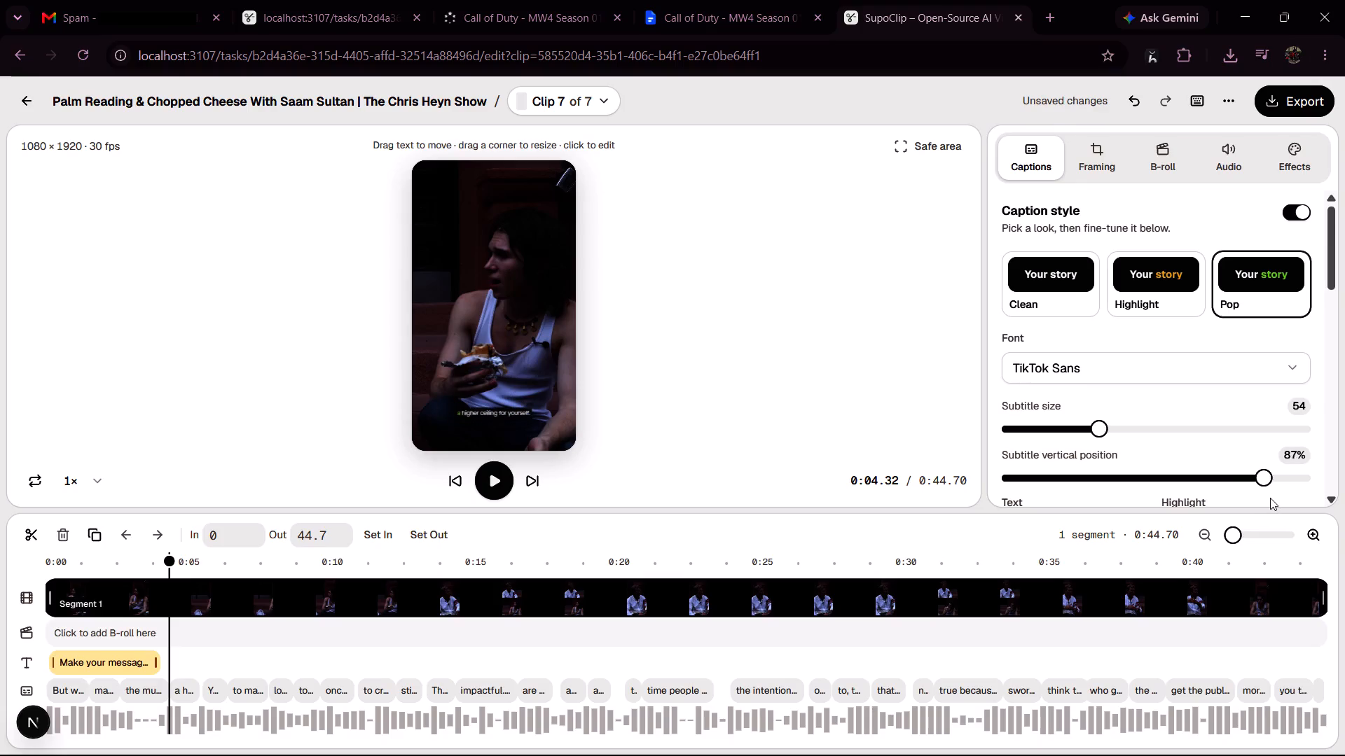
drag(1270, 498, 1267, 496)
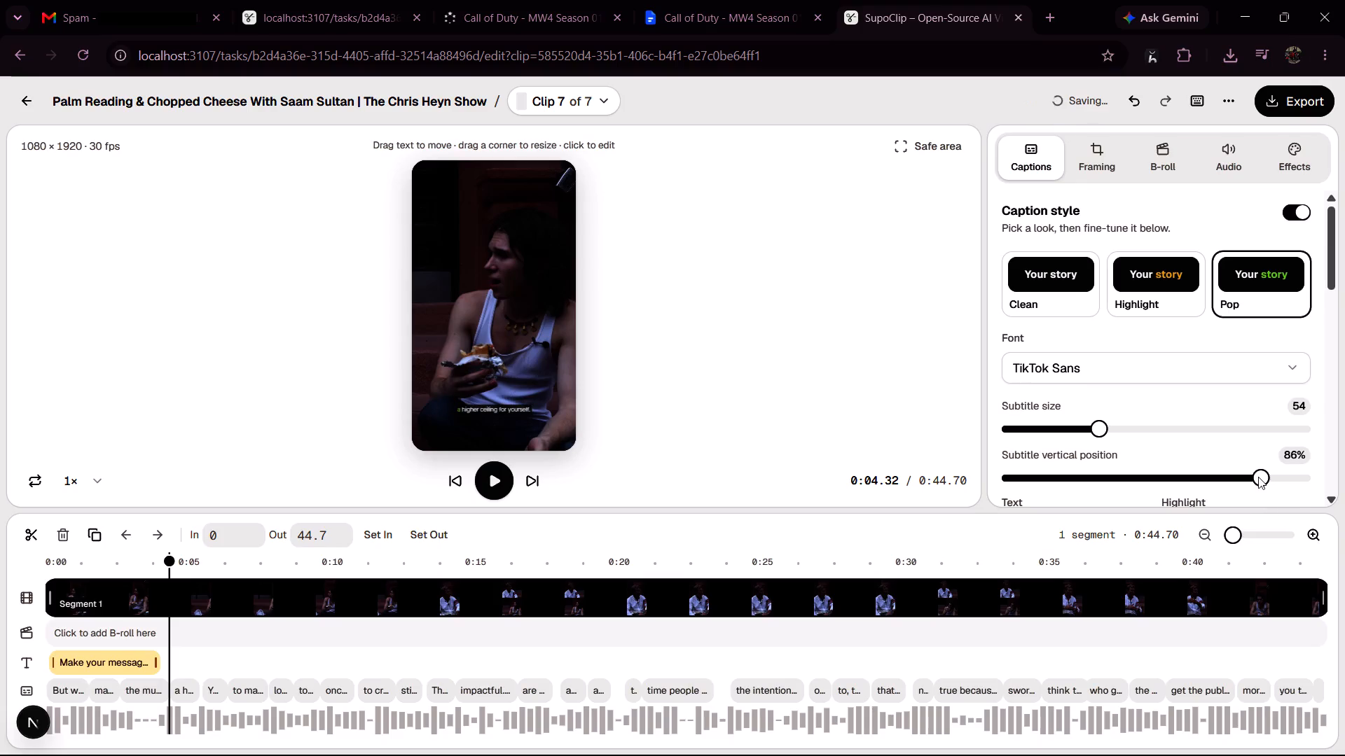
click(1262, 481)
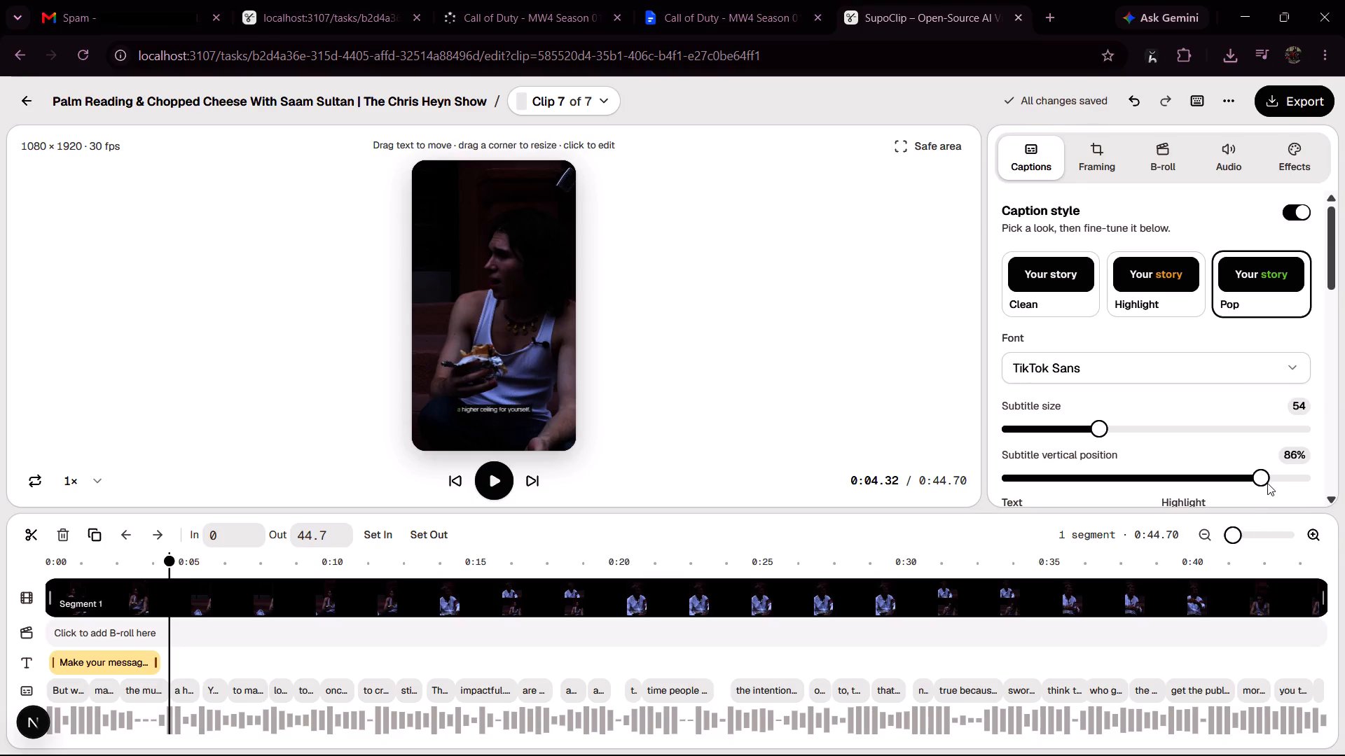
Scrub the playhead back to the start of the clip to review the placement of the first captions.
drag(172, 561, 152, 562)
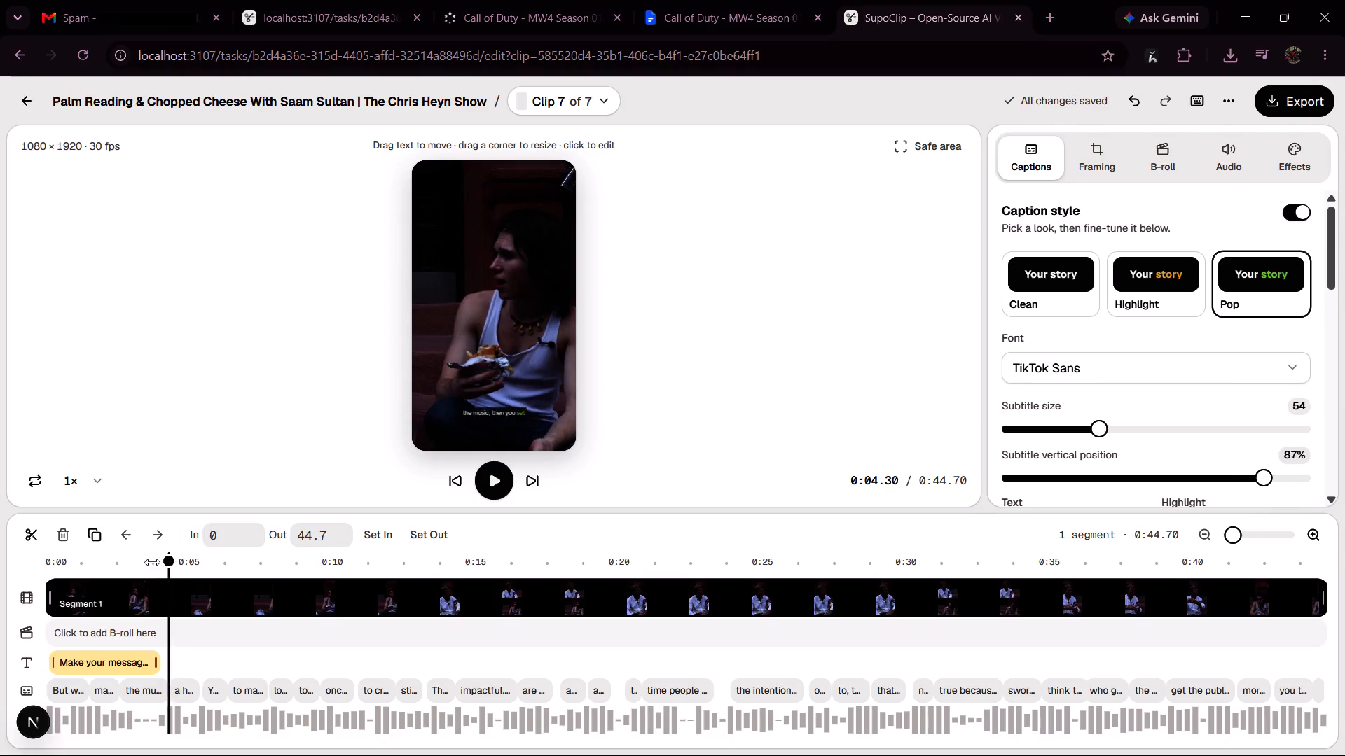
drag(152, 562, 118, 576)
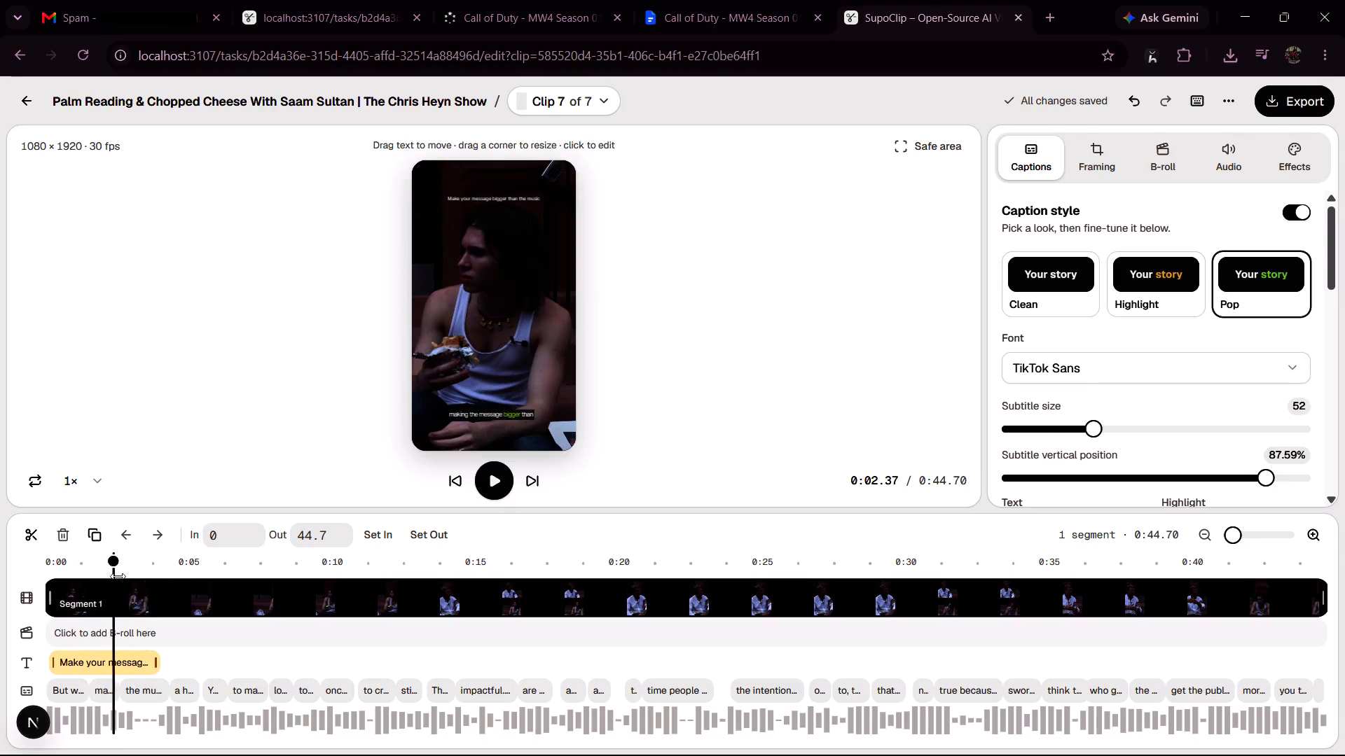
drag(118, 576, 60, 566)
drag(60, 566, 48, 567)
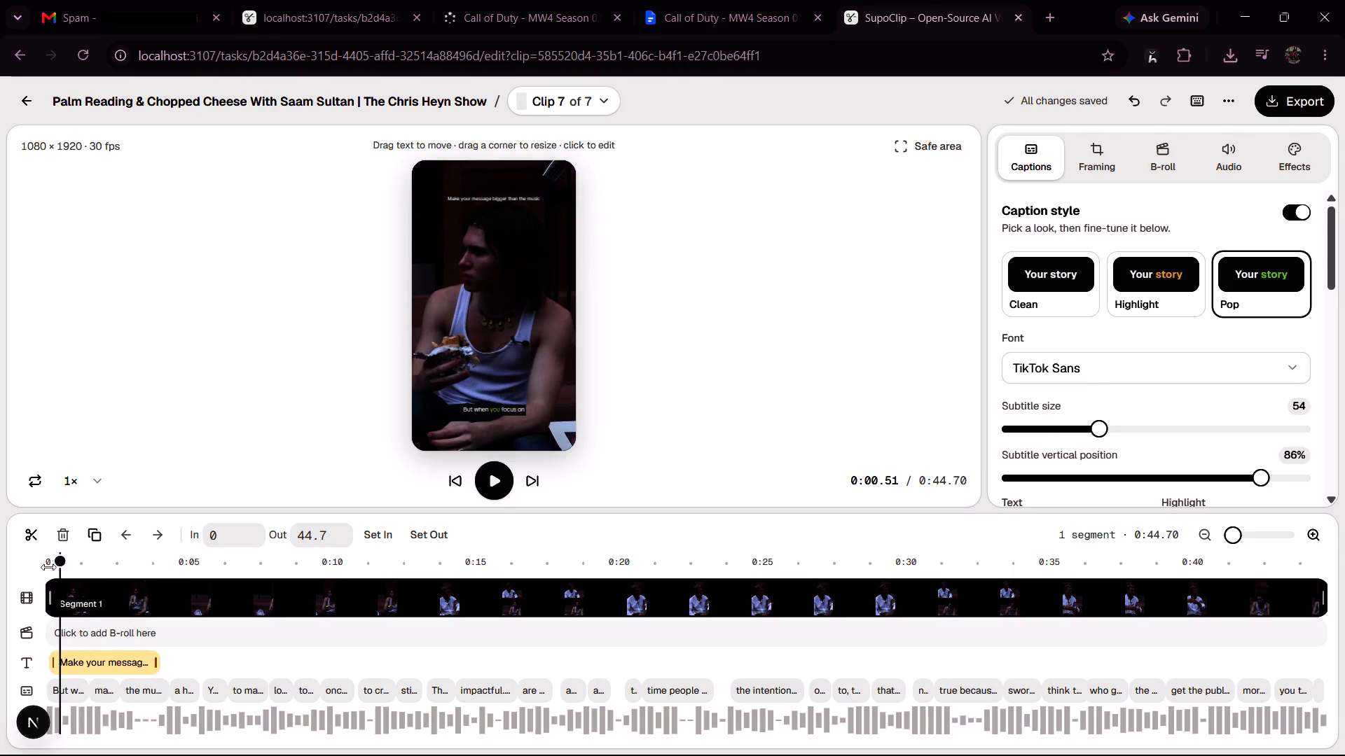
drag(48, 567, 44, 567)
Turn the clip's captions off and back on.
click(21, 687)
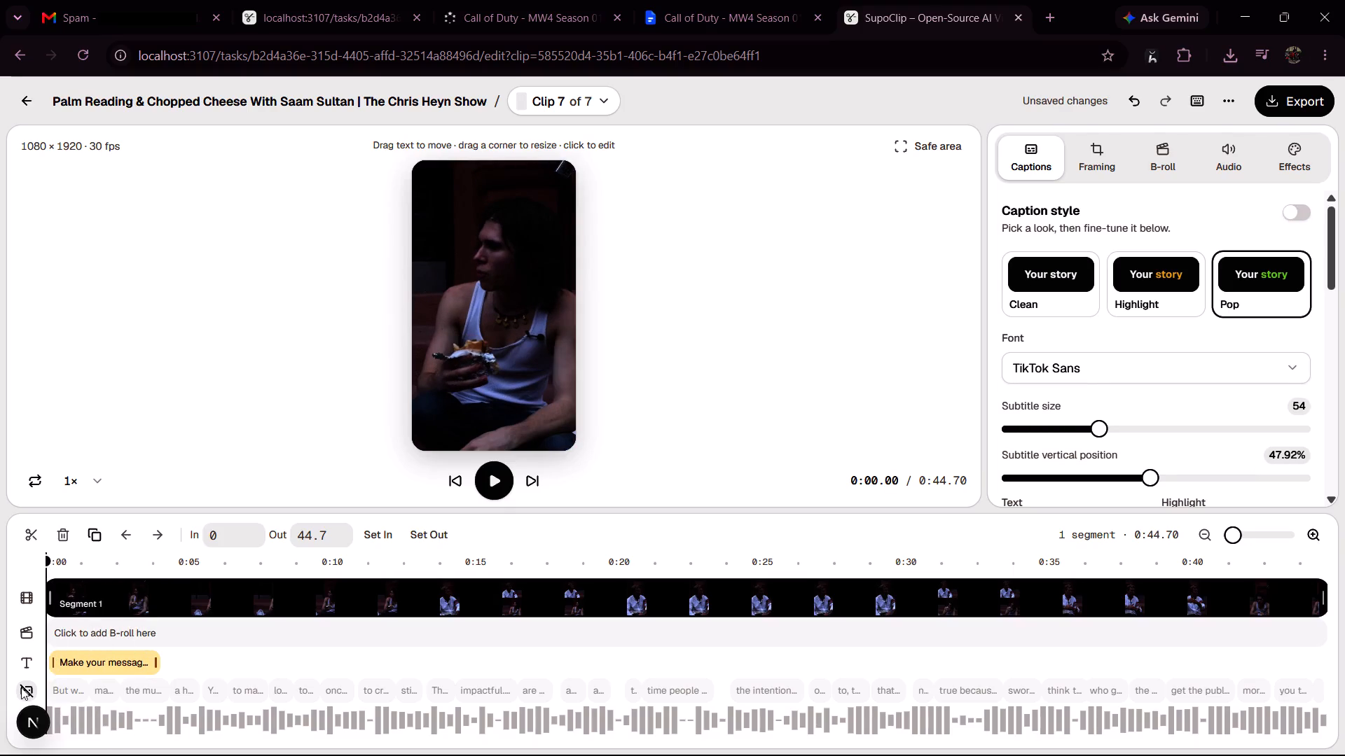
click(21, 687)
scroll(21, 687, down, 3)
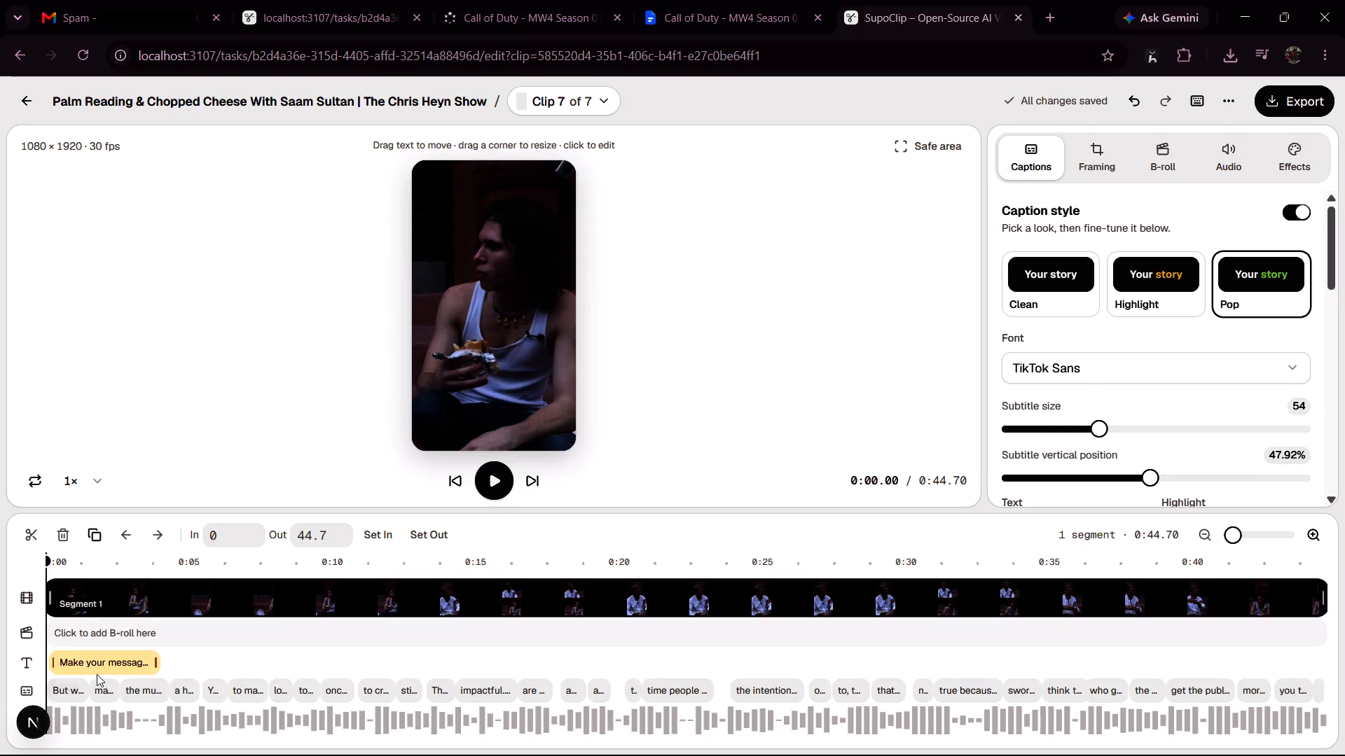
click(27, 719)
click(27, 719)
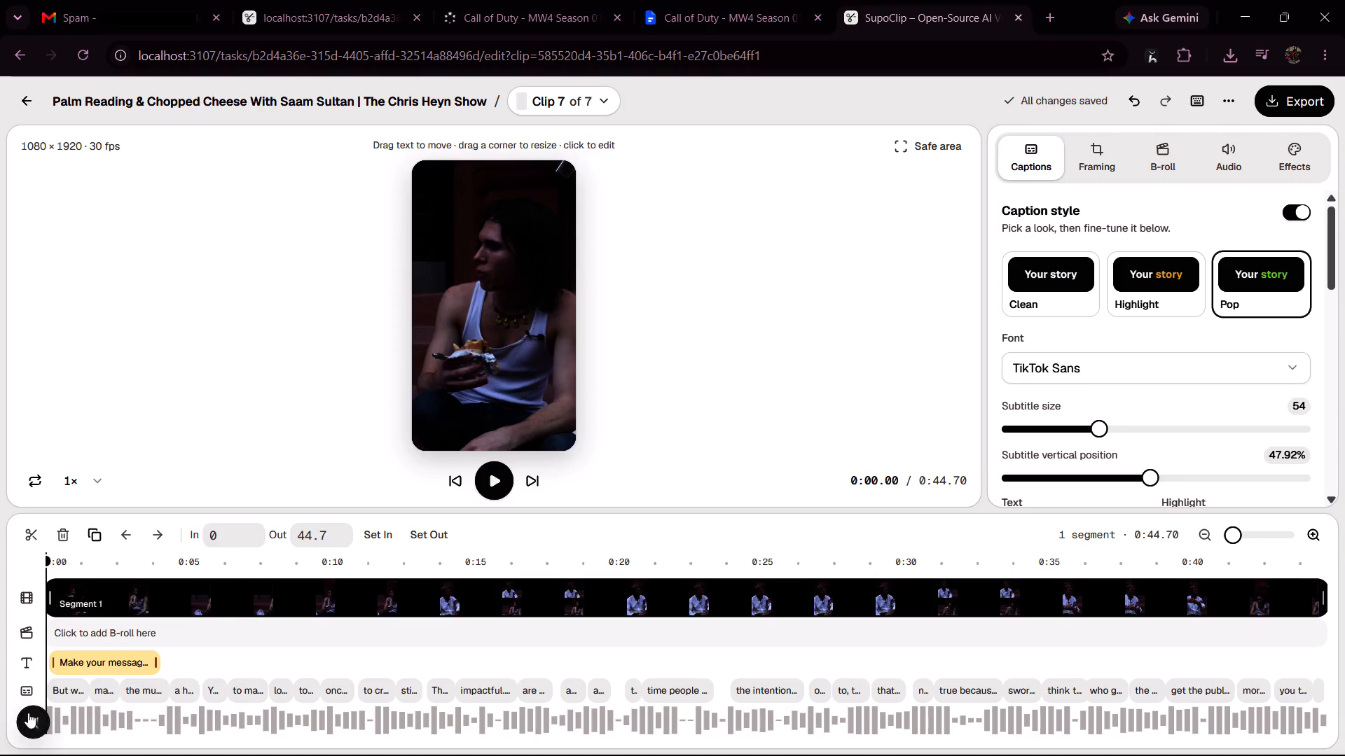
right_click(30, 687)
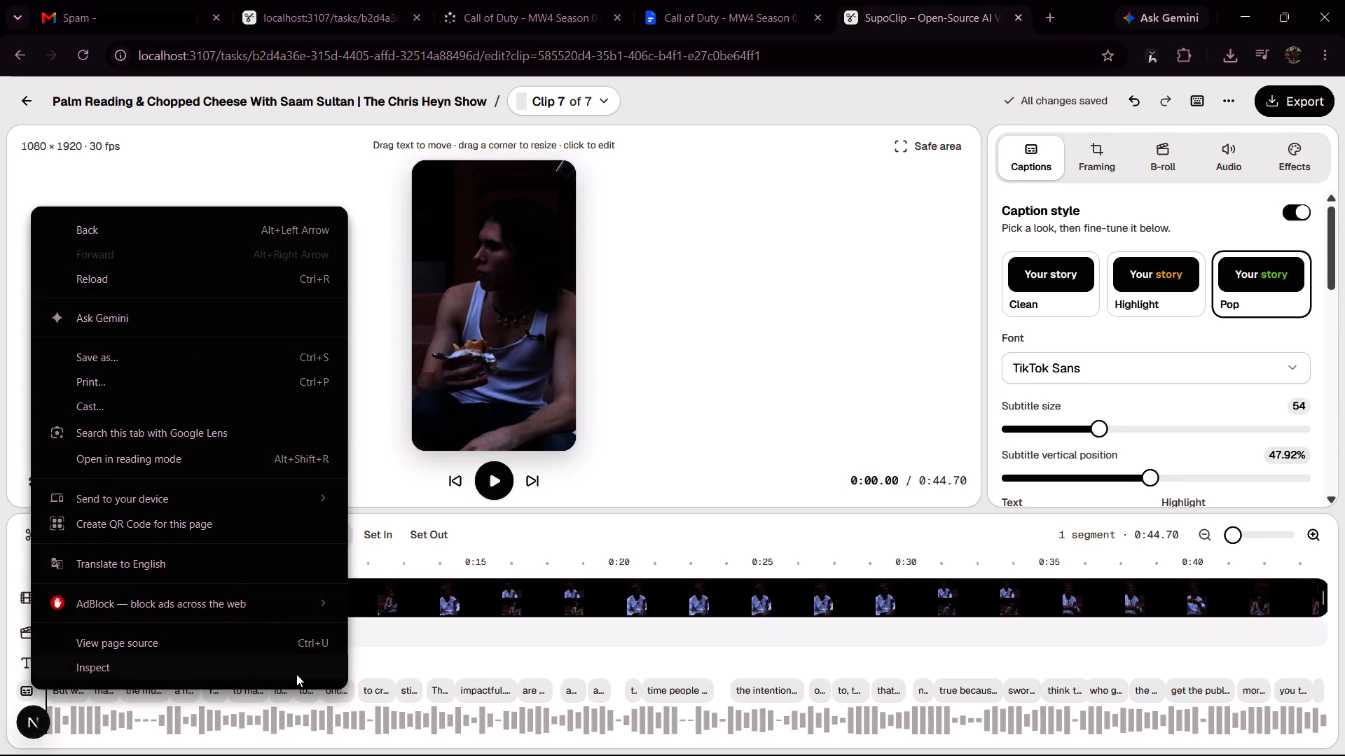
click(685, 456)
Save the current caption style and apply it to all clips.
scroll(1116, 444, down, 2)
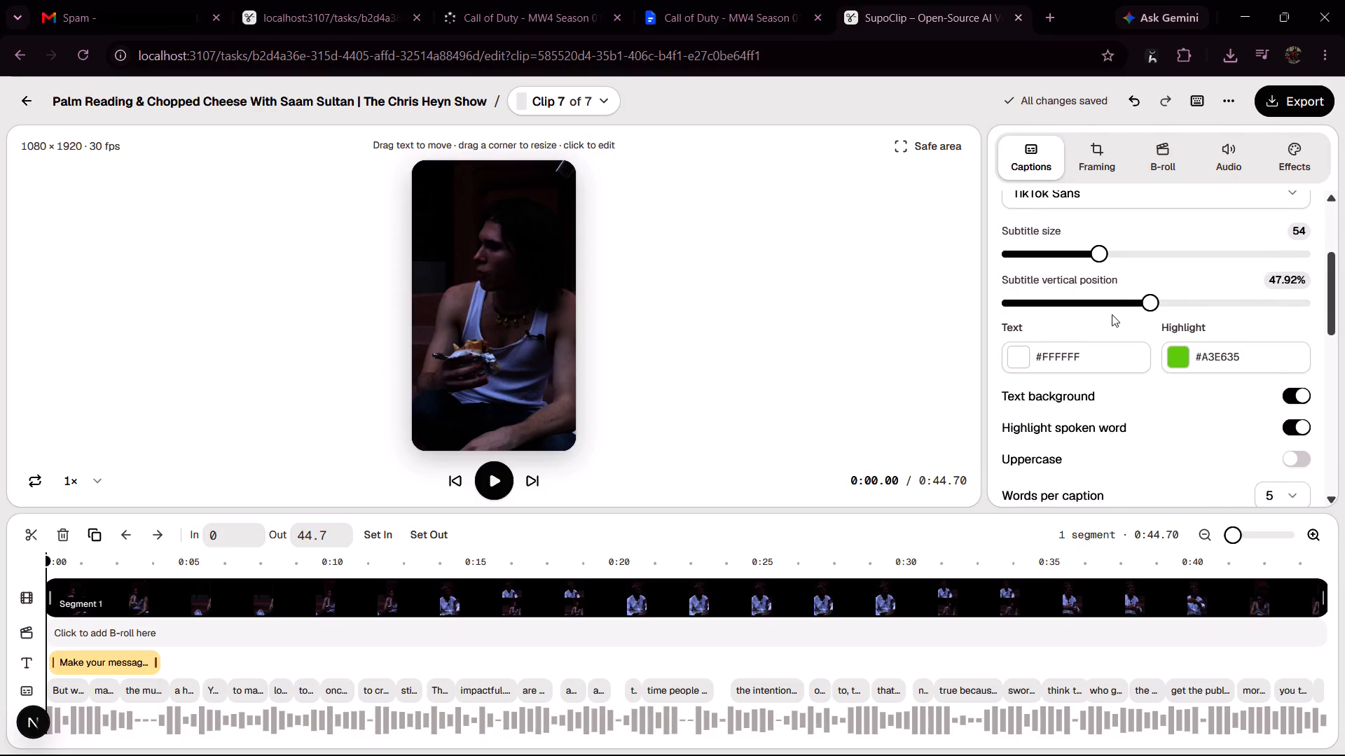
scroll(1142, 390, down, 1)
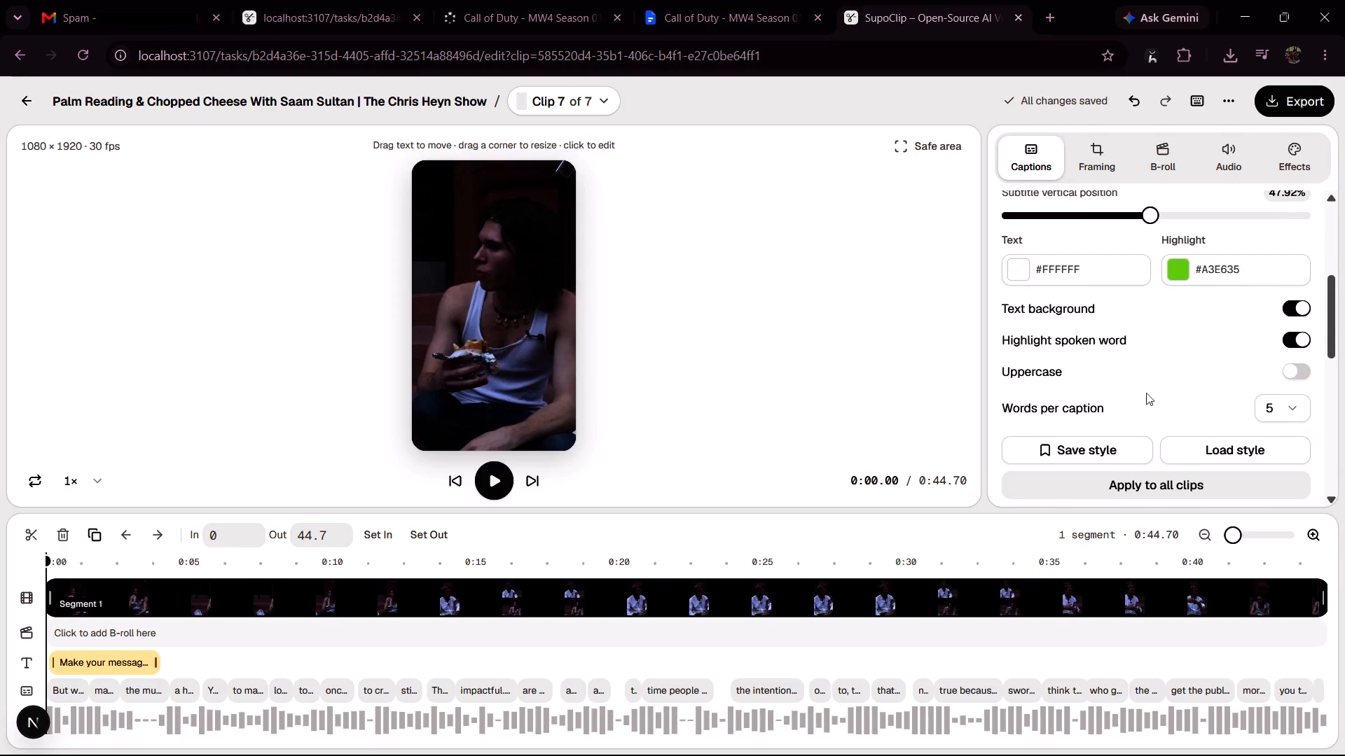
scroll(1240, 413, down, 1)
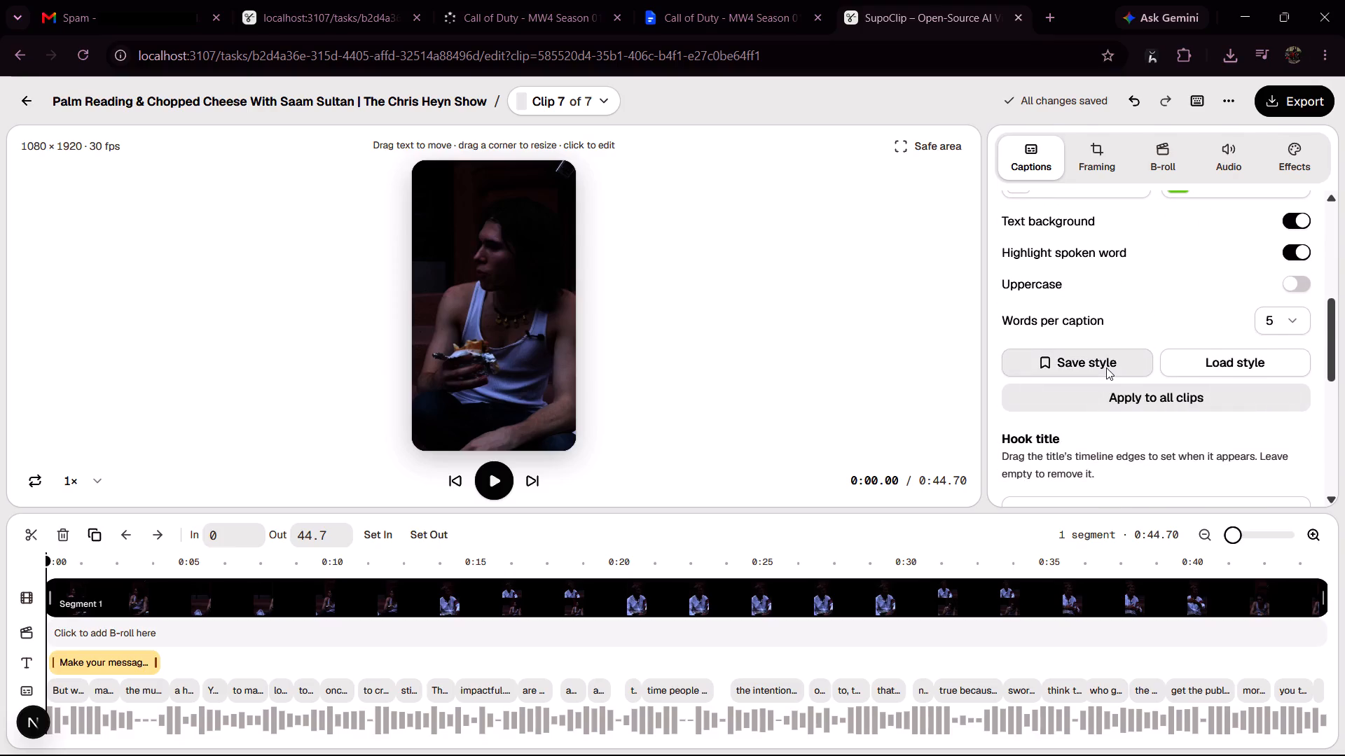
click(1106, 367)
click(1164, 405)
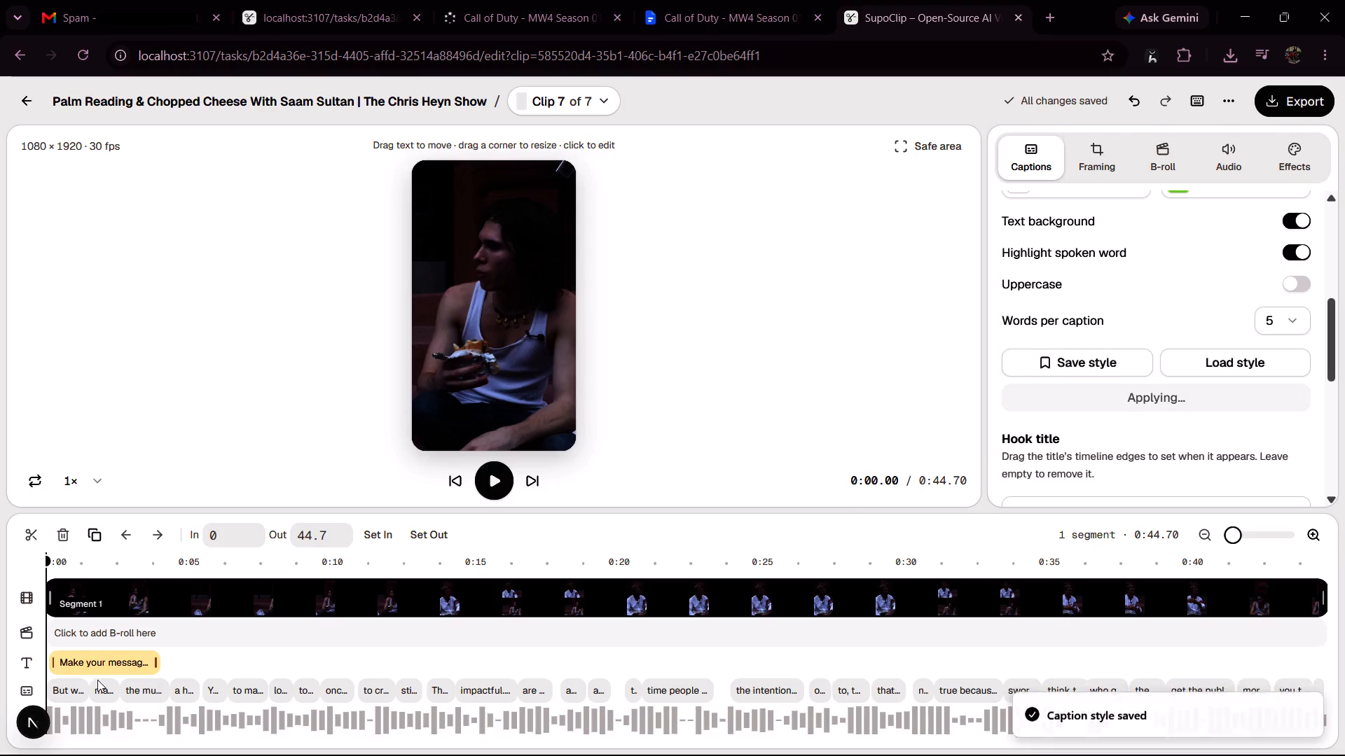
Check the placement of the first two captions and the "the intention behind the music" caption against the subtitle position setting.
click(64, 689)
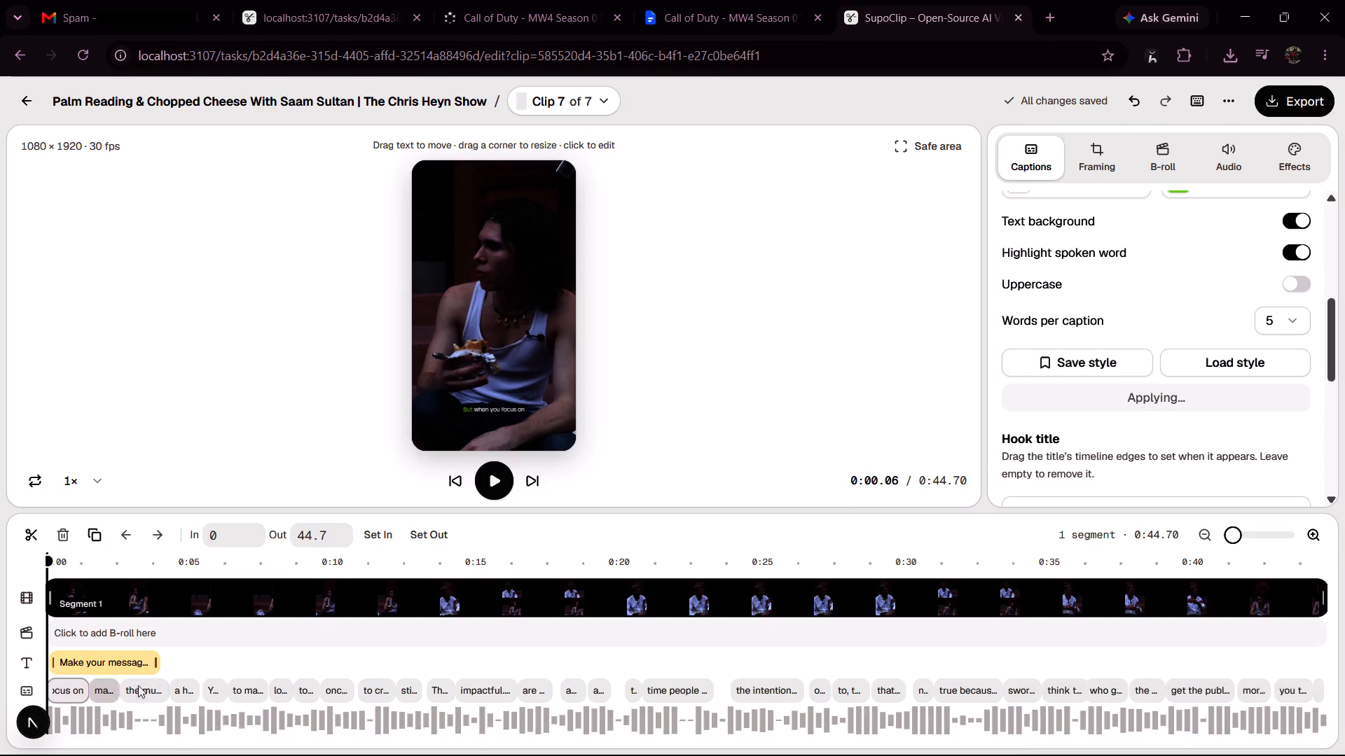
click(111, 692)
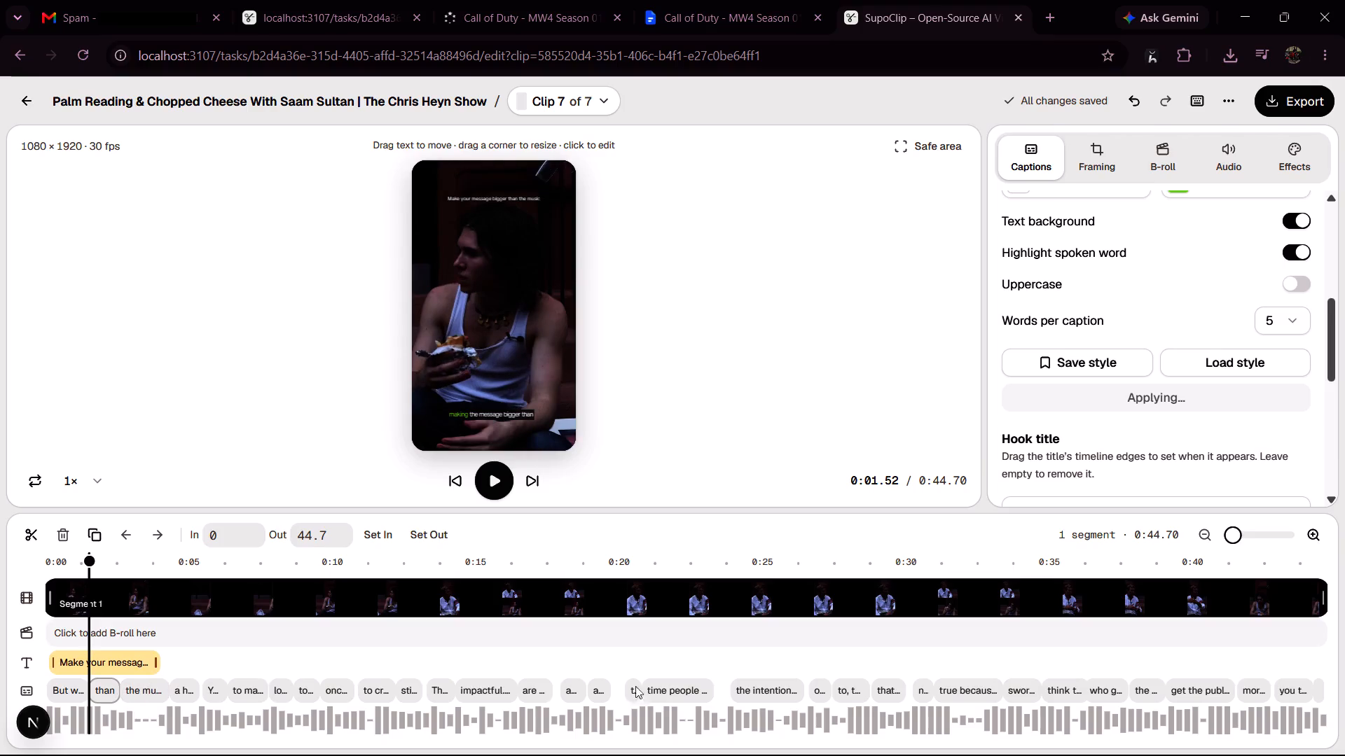
click(728, 686)
click(738, 686)
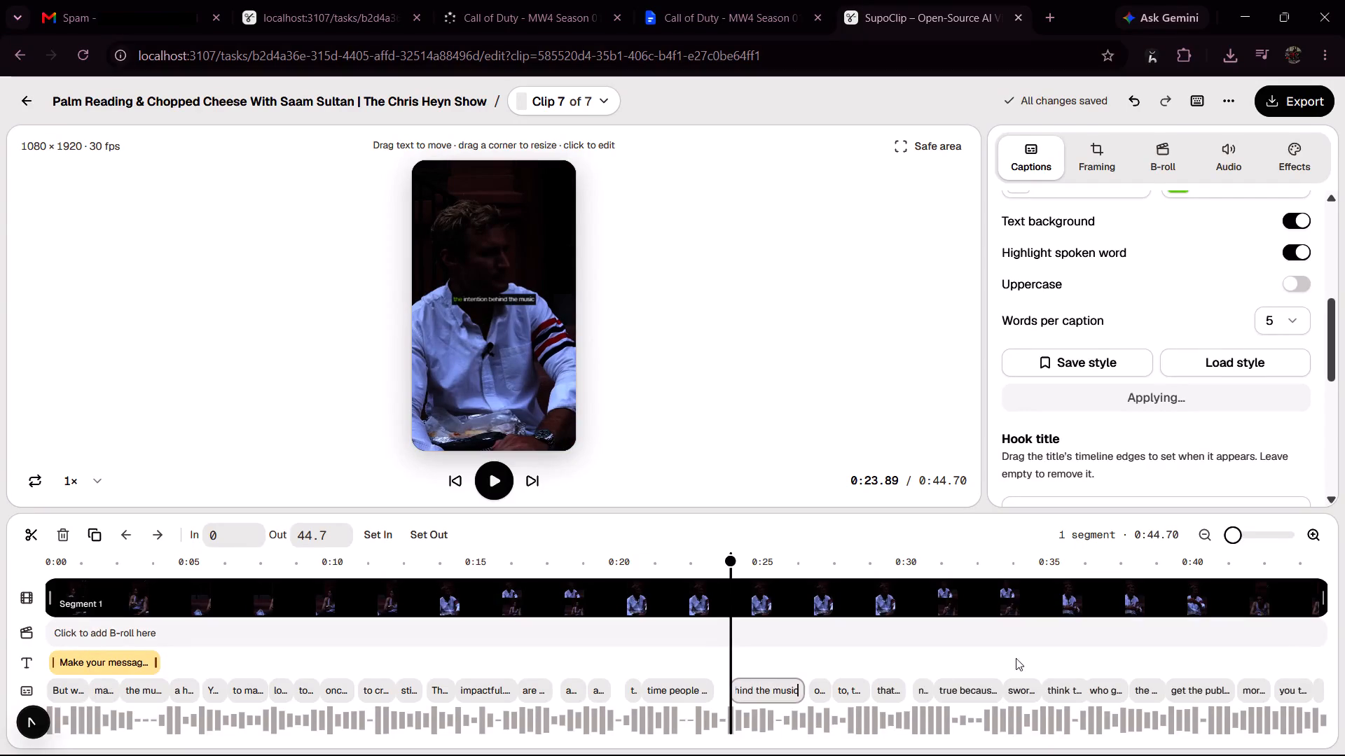
scroll(1175, 536, down, 3)
scroll(1029, 458, up, 1)
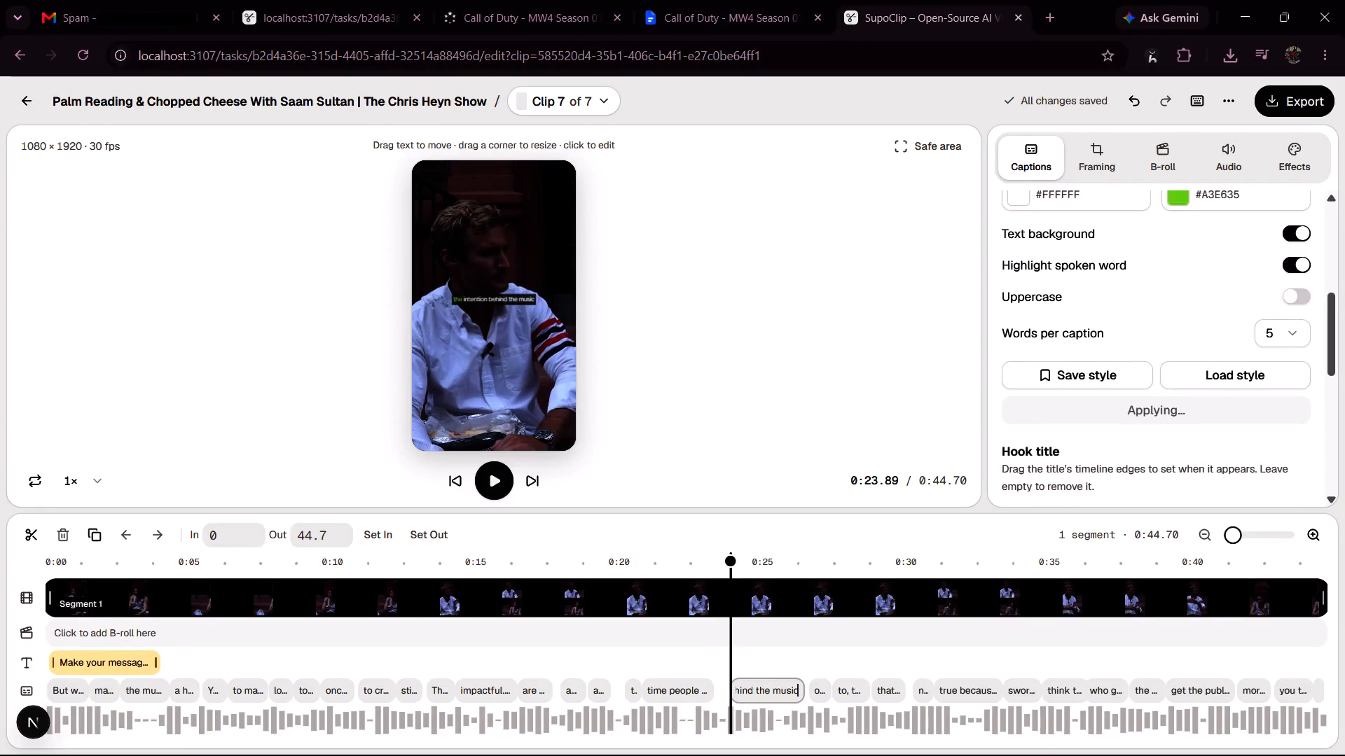
scroll(1028, 456, up, 8)
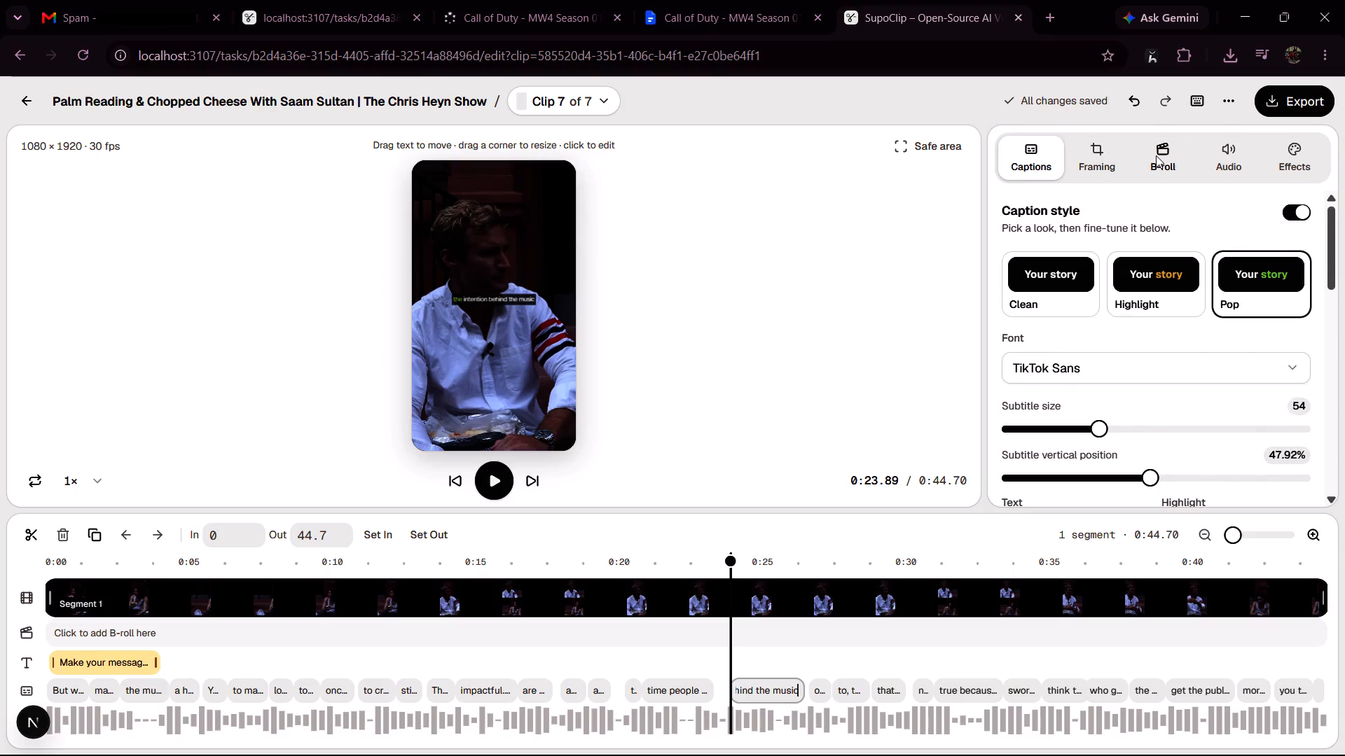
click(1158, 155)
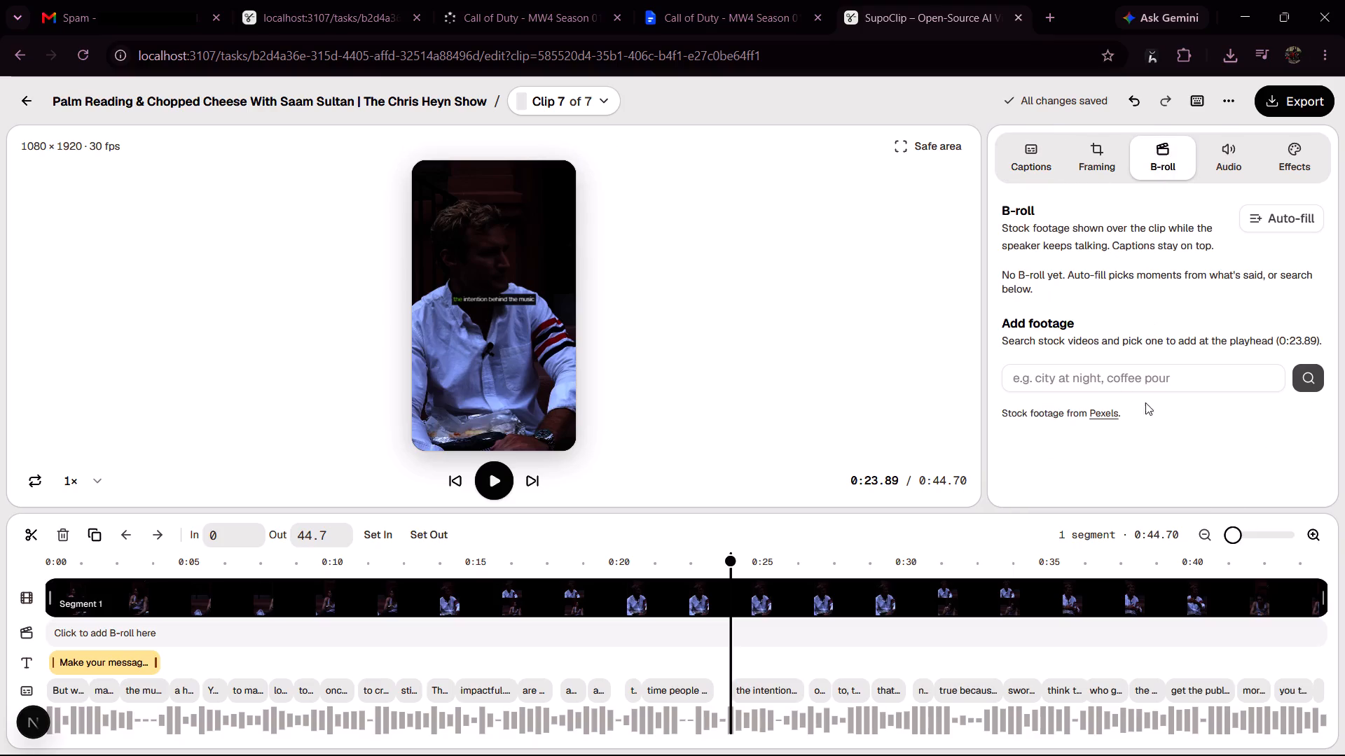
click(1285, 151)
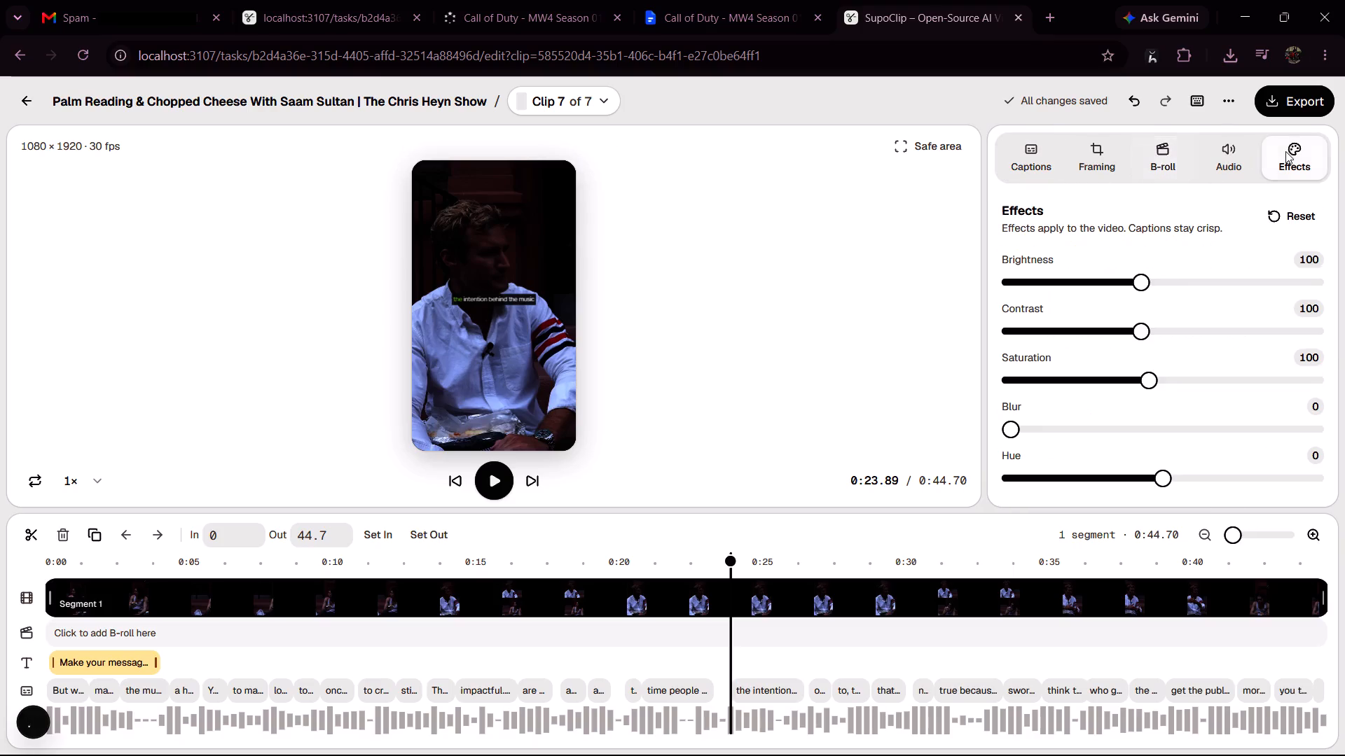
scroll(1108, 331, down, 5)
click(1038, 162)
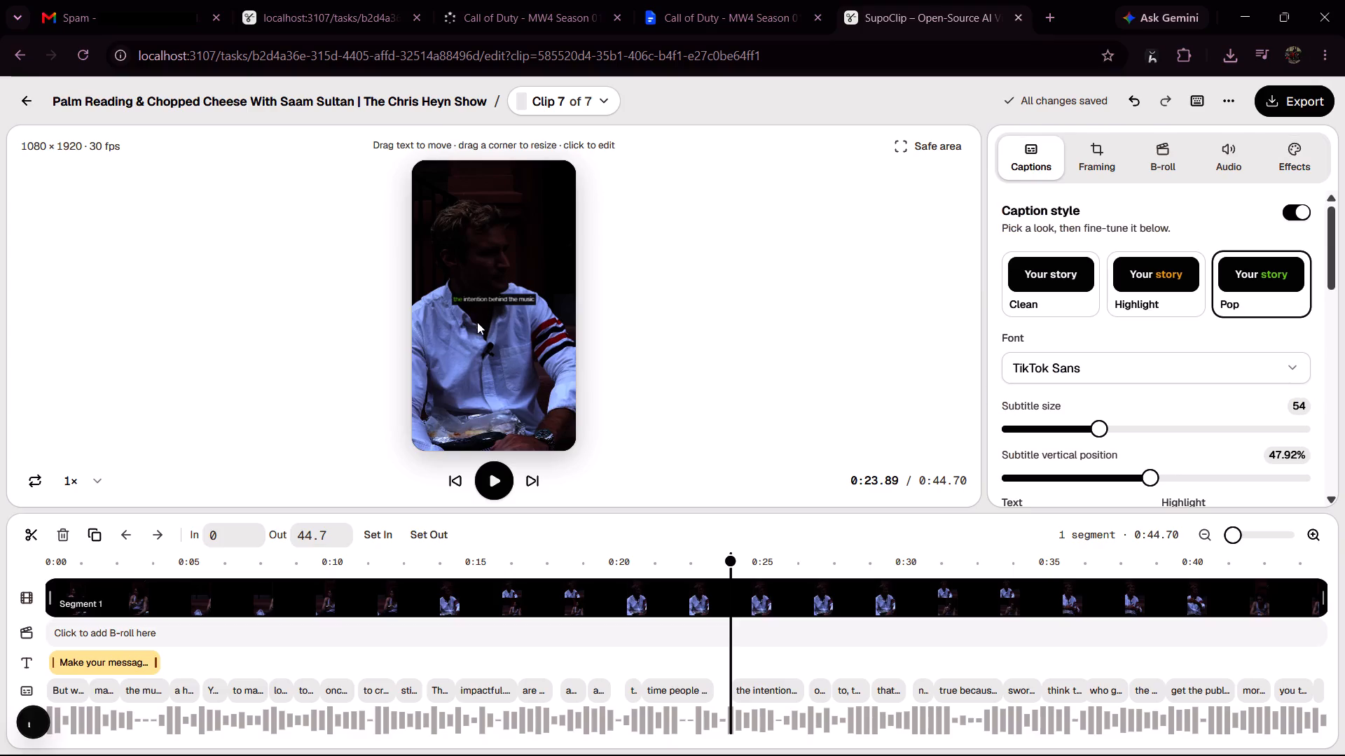
Move the "the intention behind the music" caption lower in the video frame, to a vertical position of about 87%.
click(494, 307)
drag(497, 305, 513, 385)
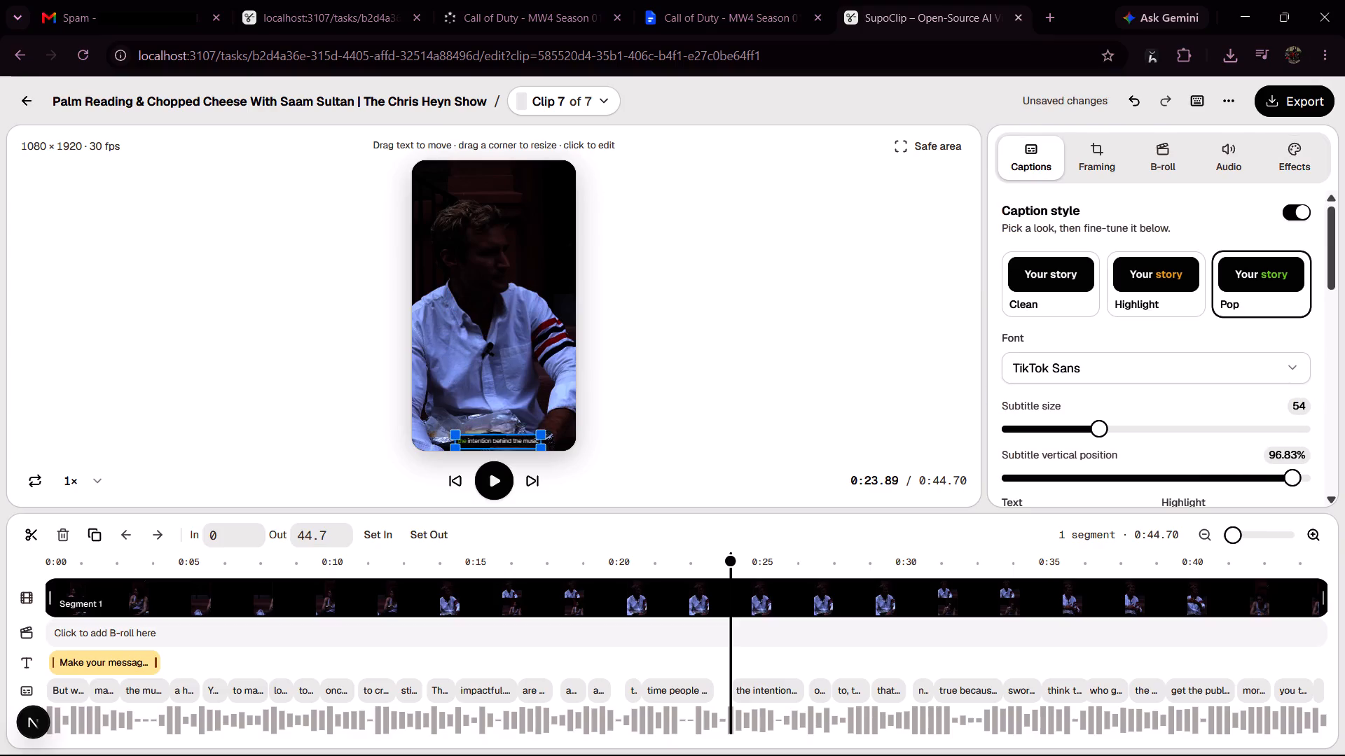
drag(513, 385, 464, 333)
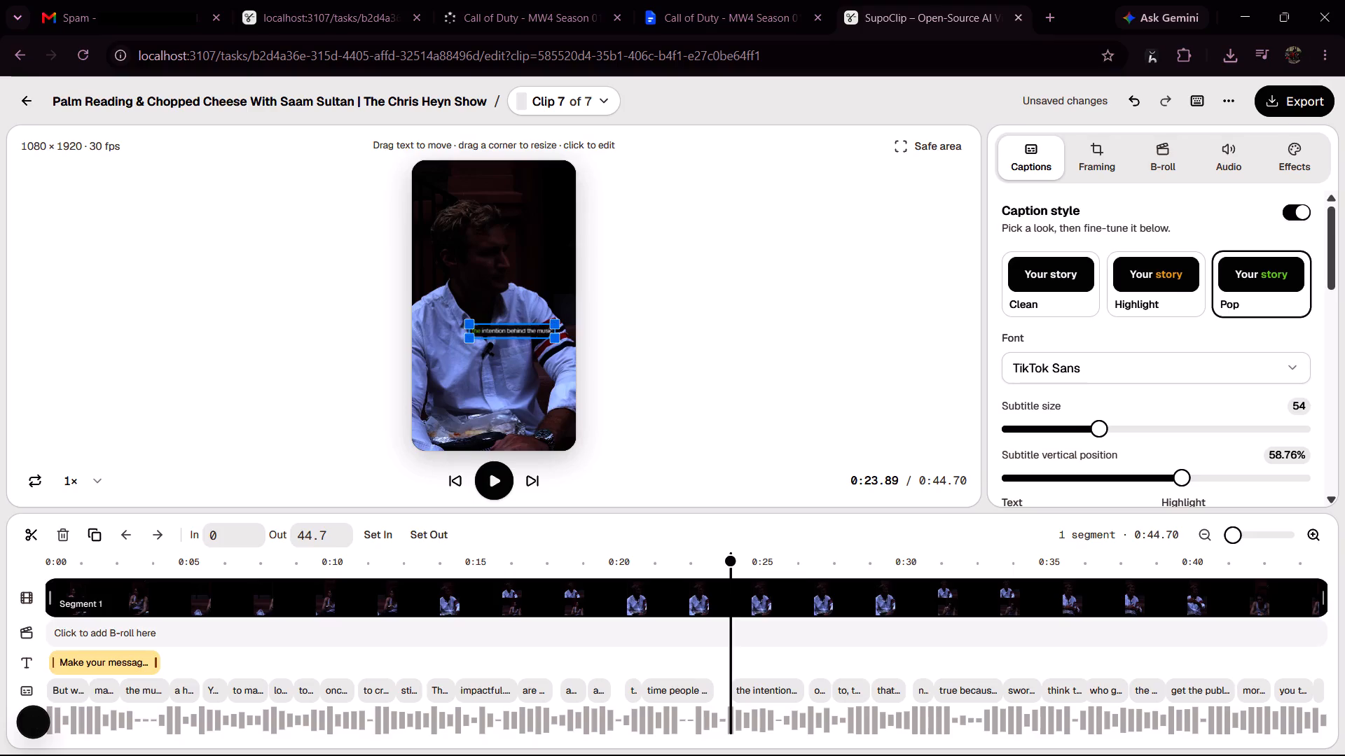
drag(464, 333, 234, 437)
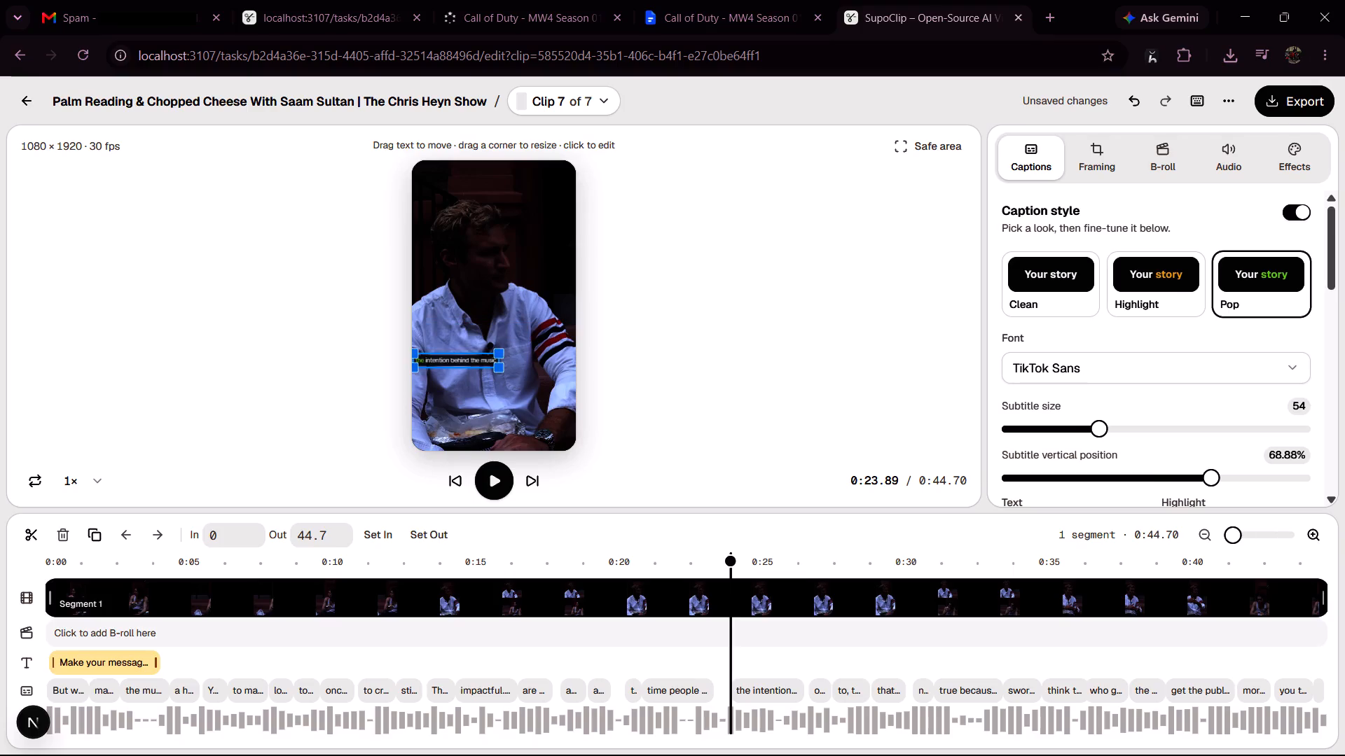
drag(234, 437, 680, 367)
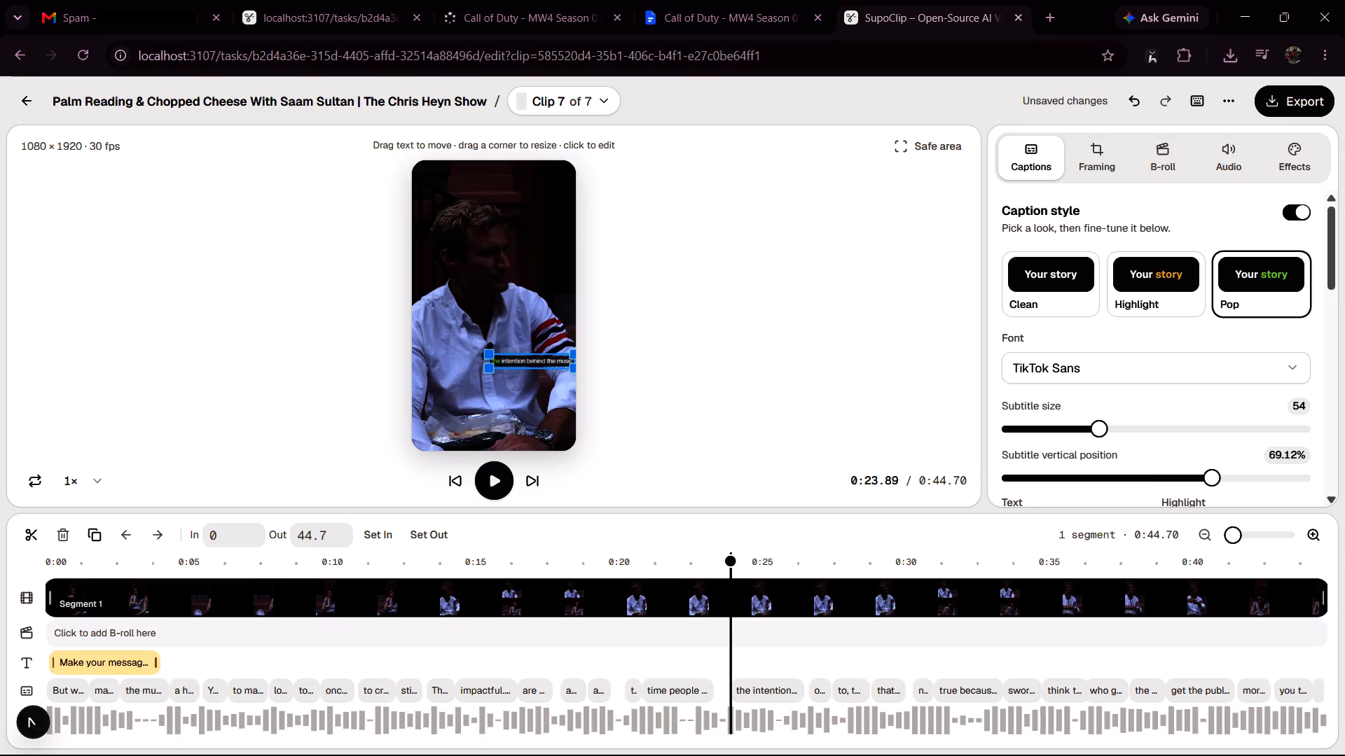
drag(680, 367, 439, 412)
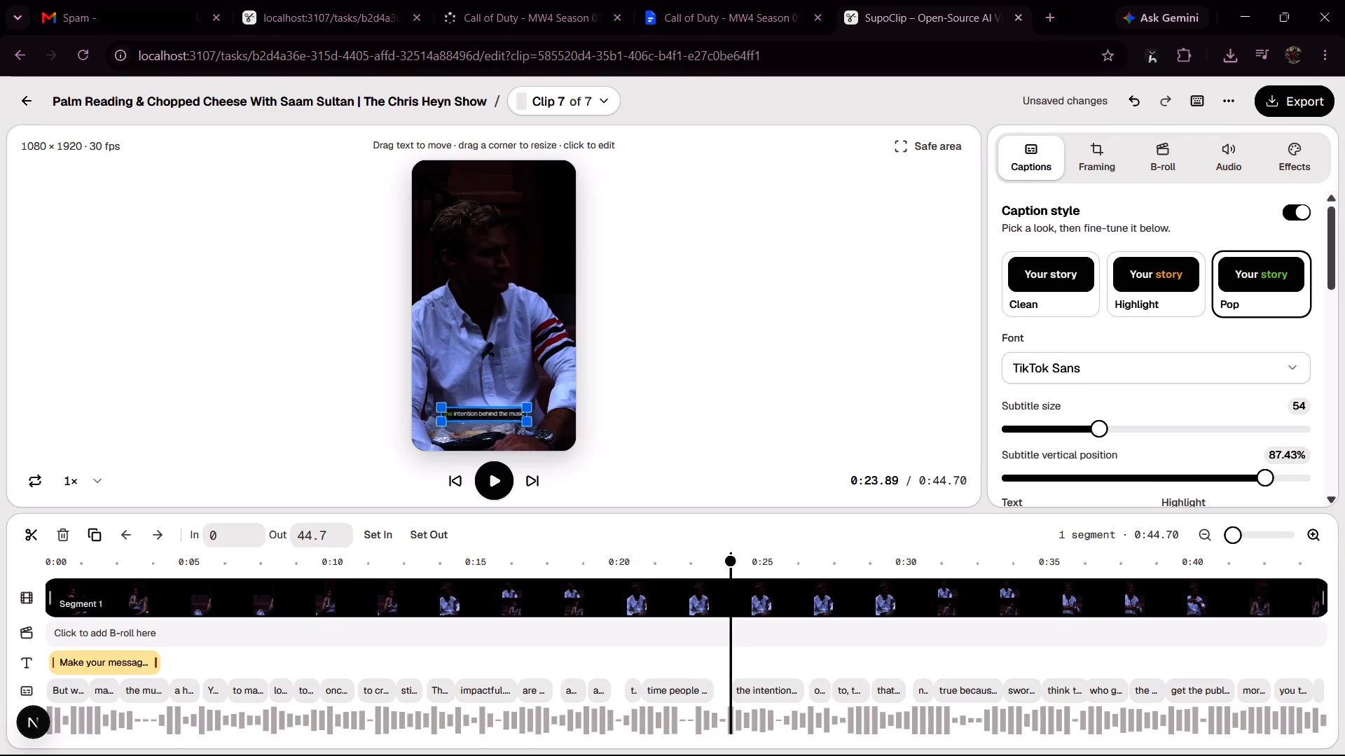
drag(439, 412, 489, 425)
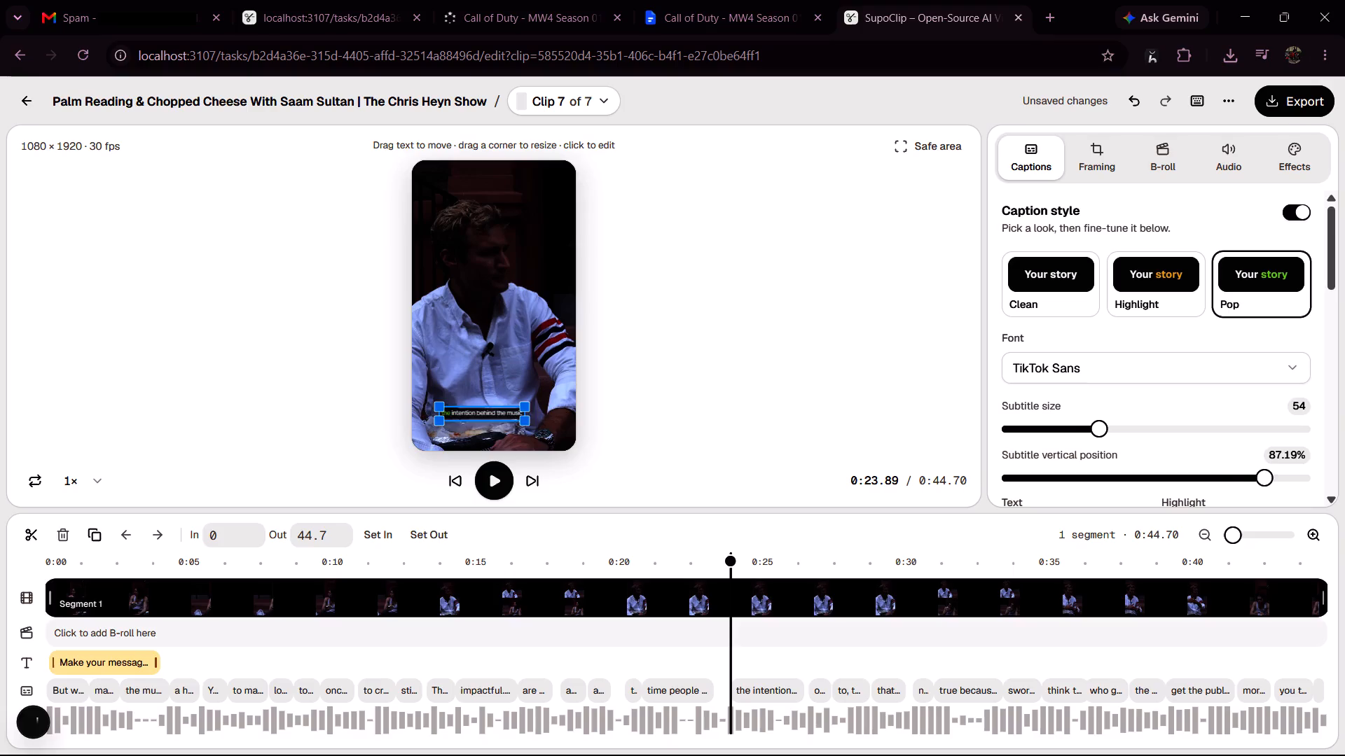
drag(489, 425, 524, 384)
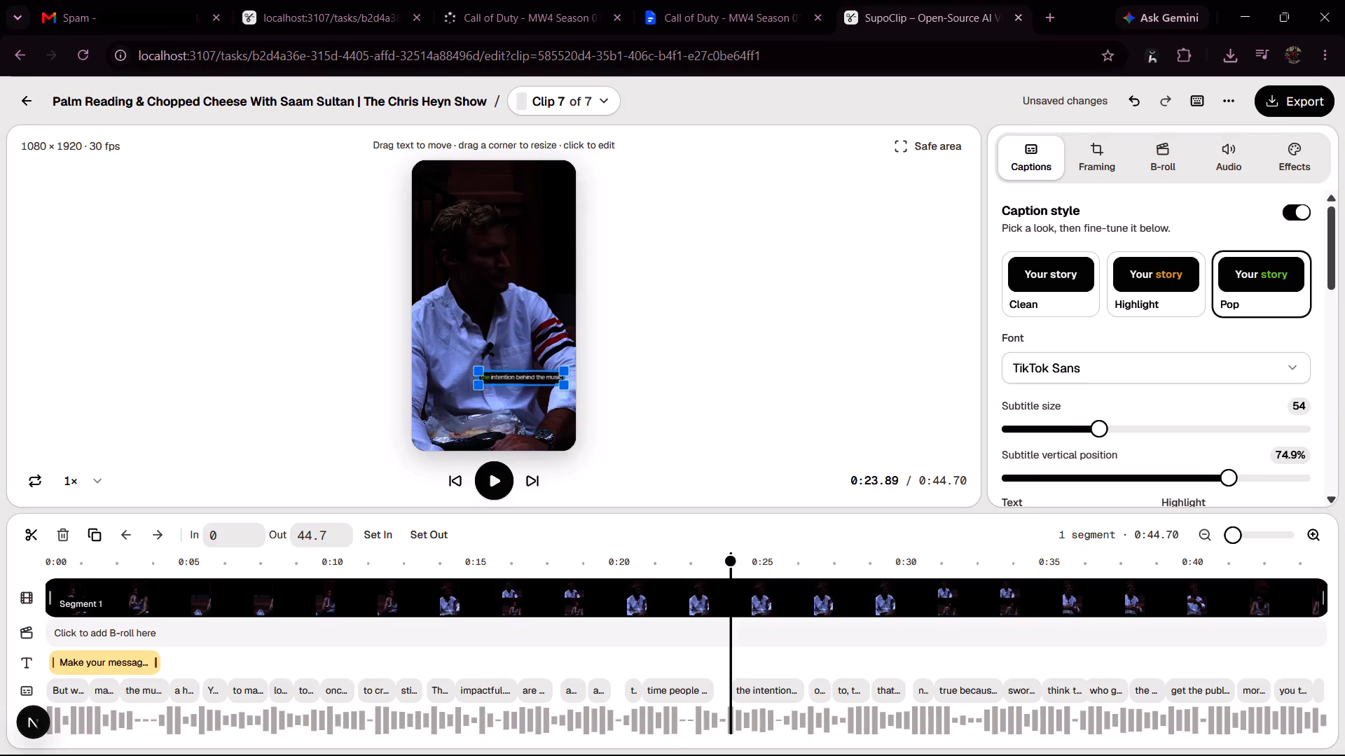
drag(524, 384, 511, 416)
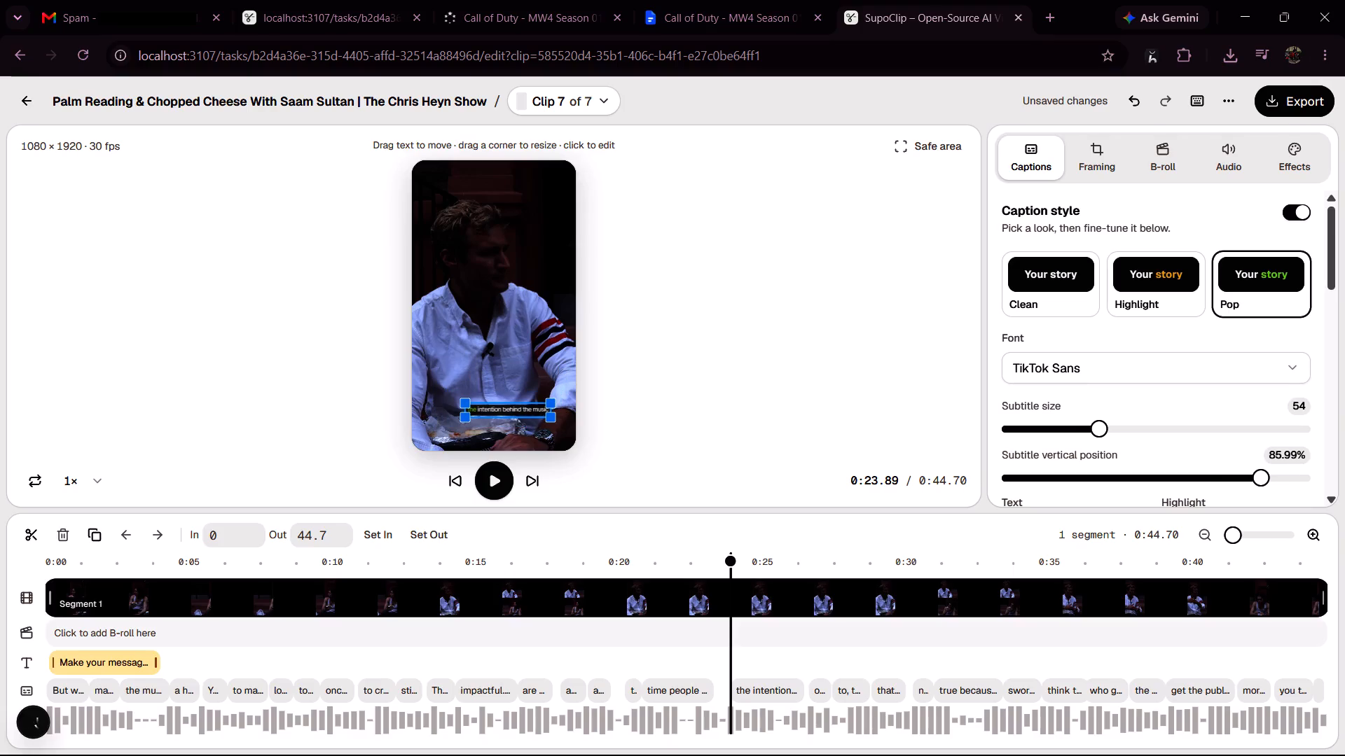
drag(511, 416, 495, 424)
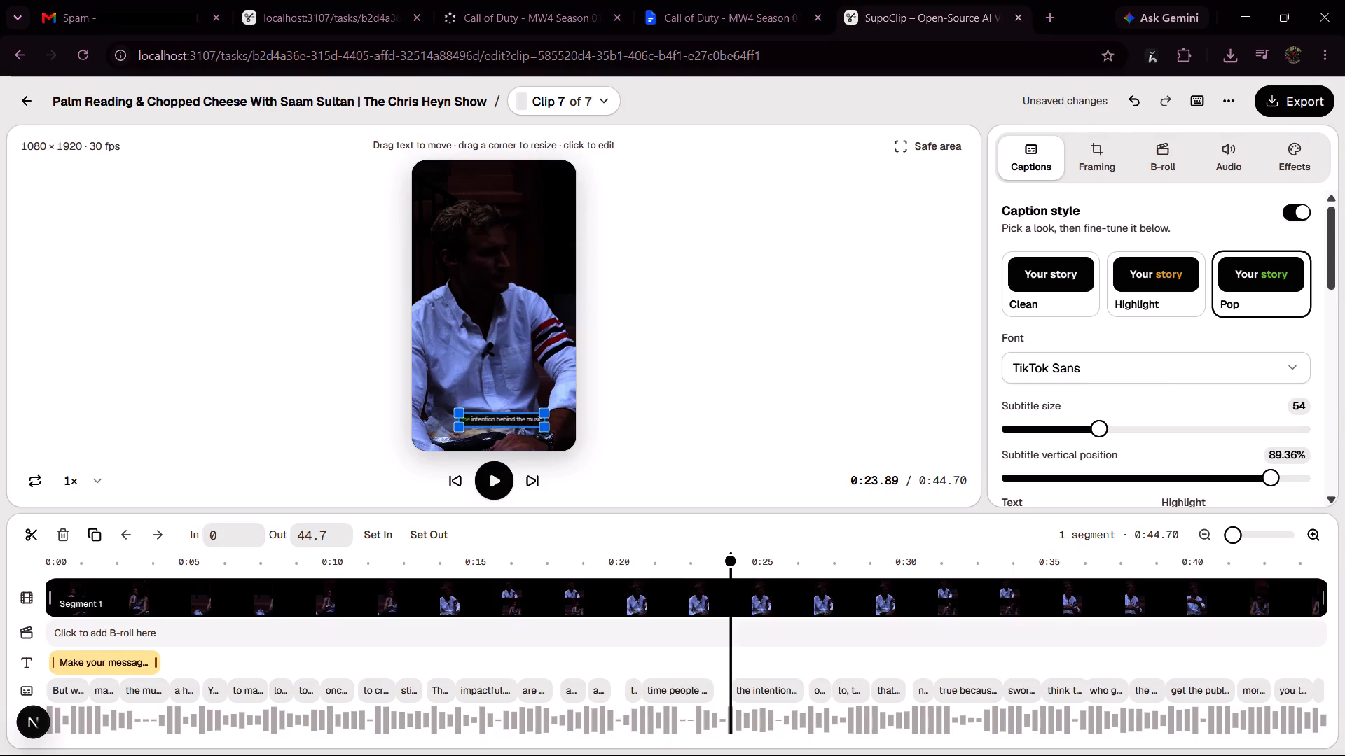
drag(495, 424, 485, 421)
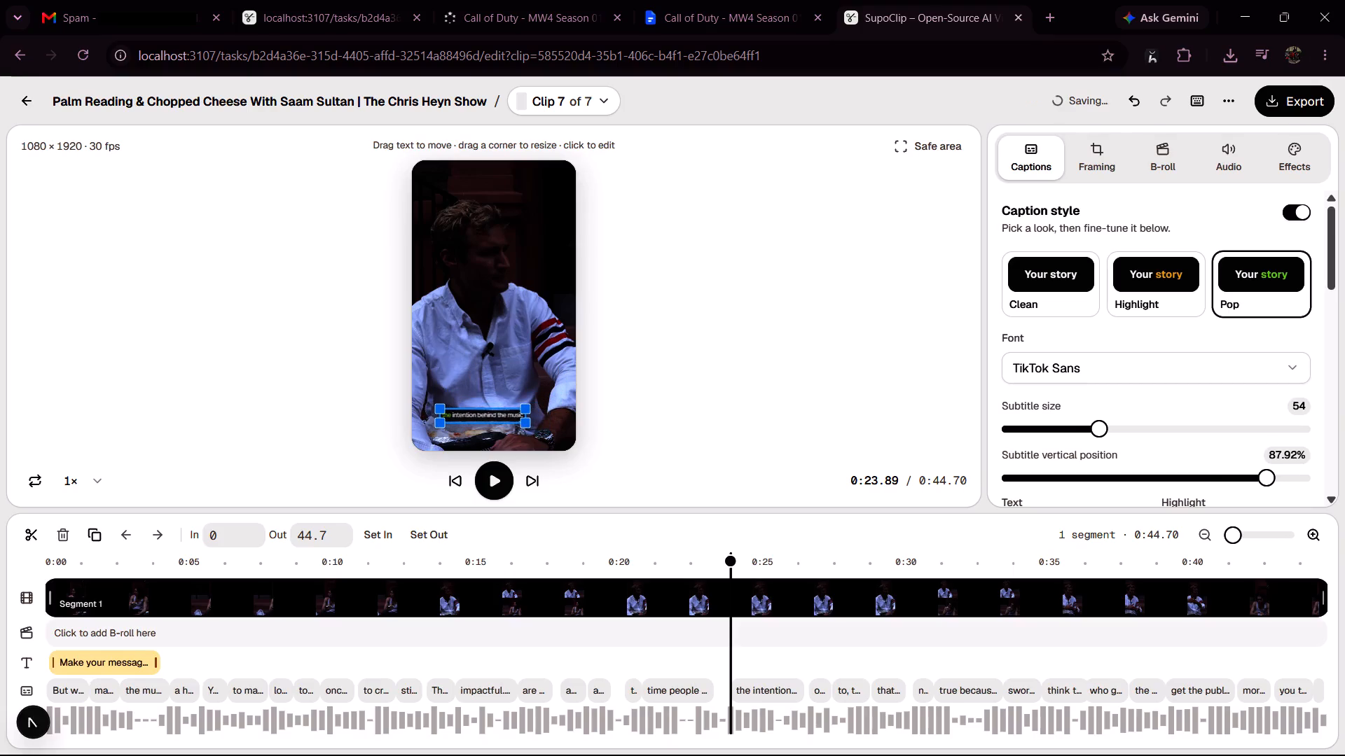
drag(485, 421, 503, 420)
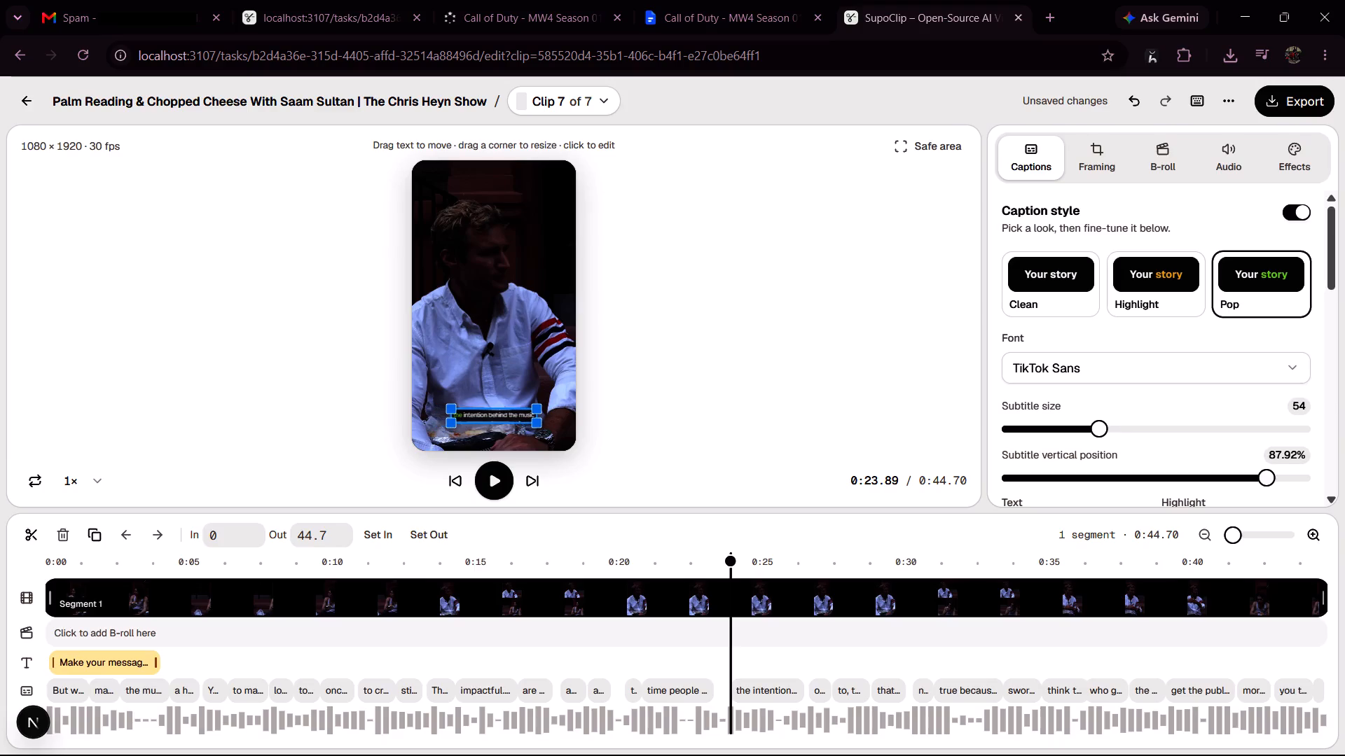
drag(503, 420, 509, 420)
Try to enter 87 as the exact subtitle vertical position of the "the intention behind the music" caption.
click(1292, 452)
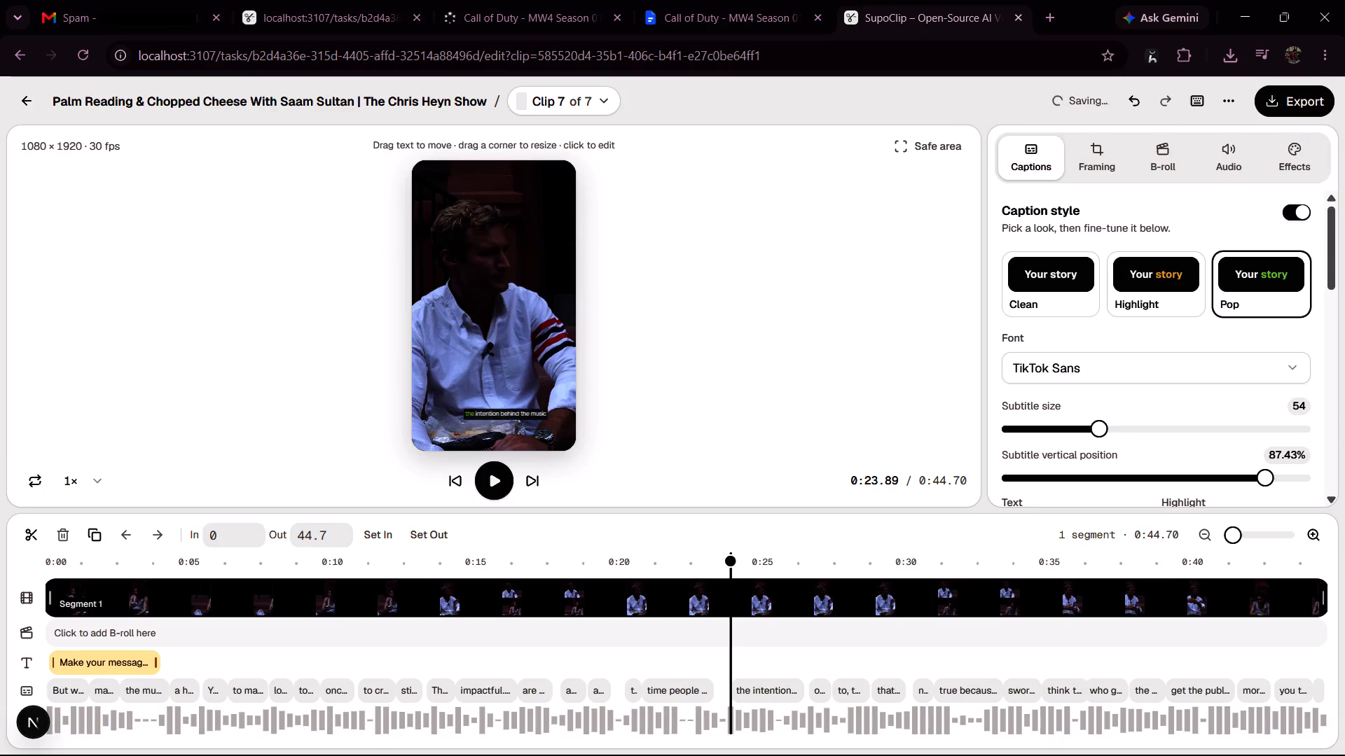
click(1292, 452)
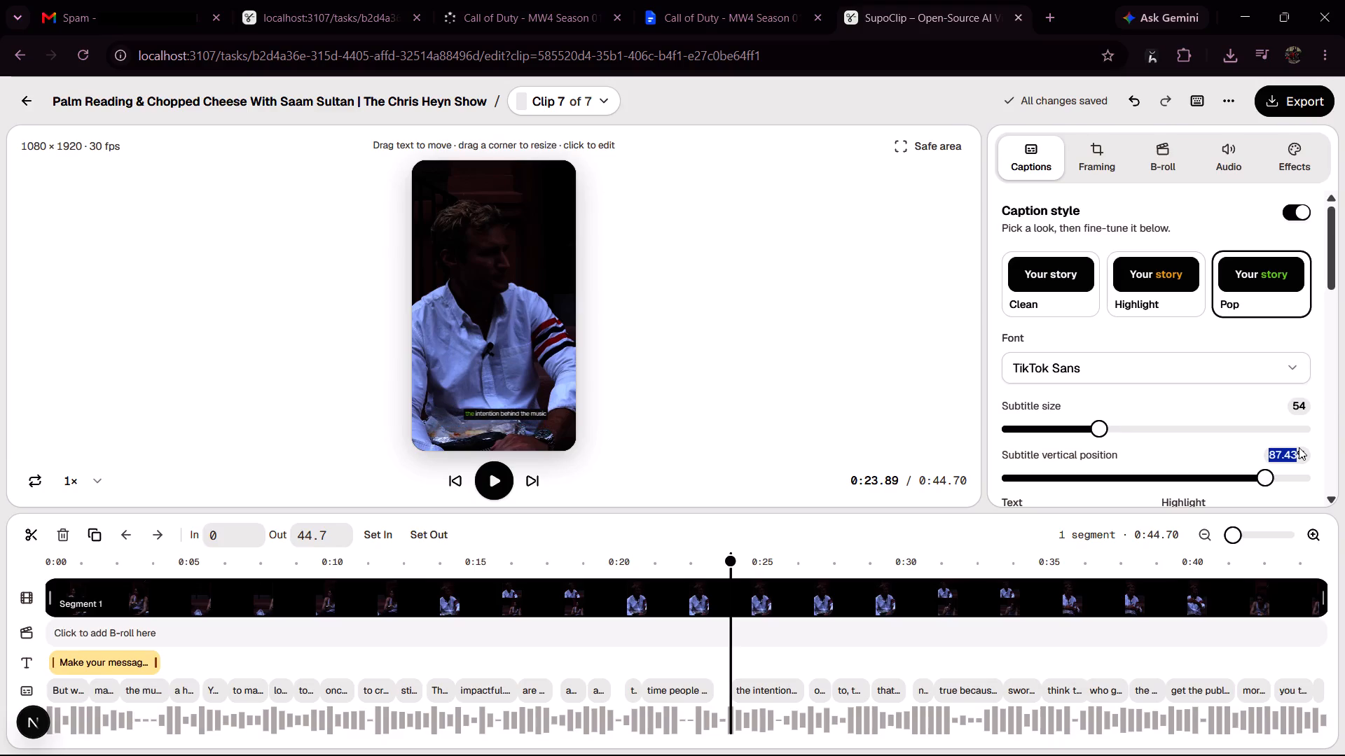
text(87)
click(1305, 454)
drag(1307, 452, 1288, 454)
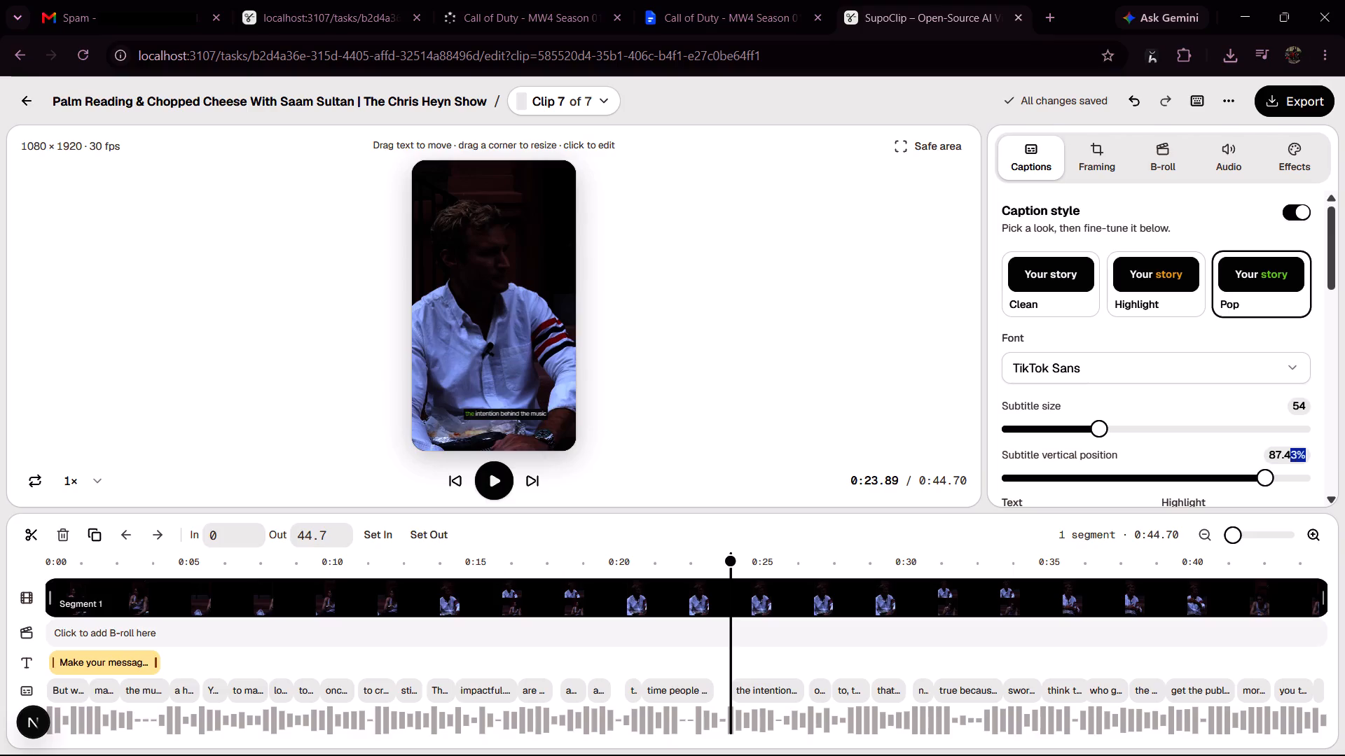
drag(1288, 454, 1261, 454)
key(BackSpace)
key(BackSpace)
Set the subtitle vertical position of the "the intention behind the music" caption to 80%.
click(1268, 482)
drag(1266, 481, 1263, 481)
drag(1263, 481, 1255, 479)
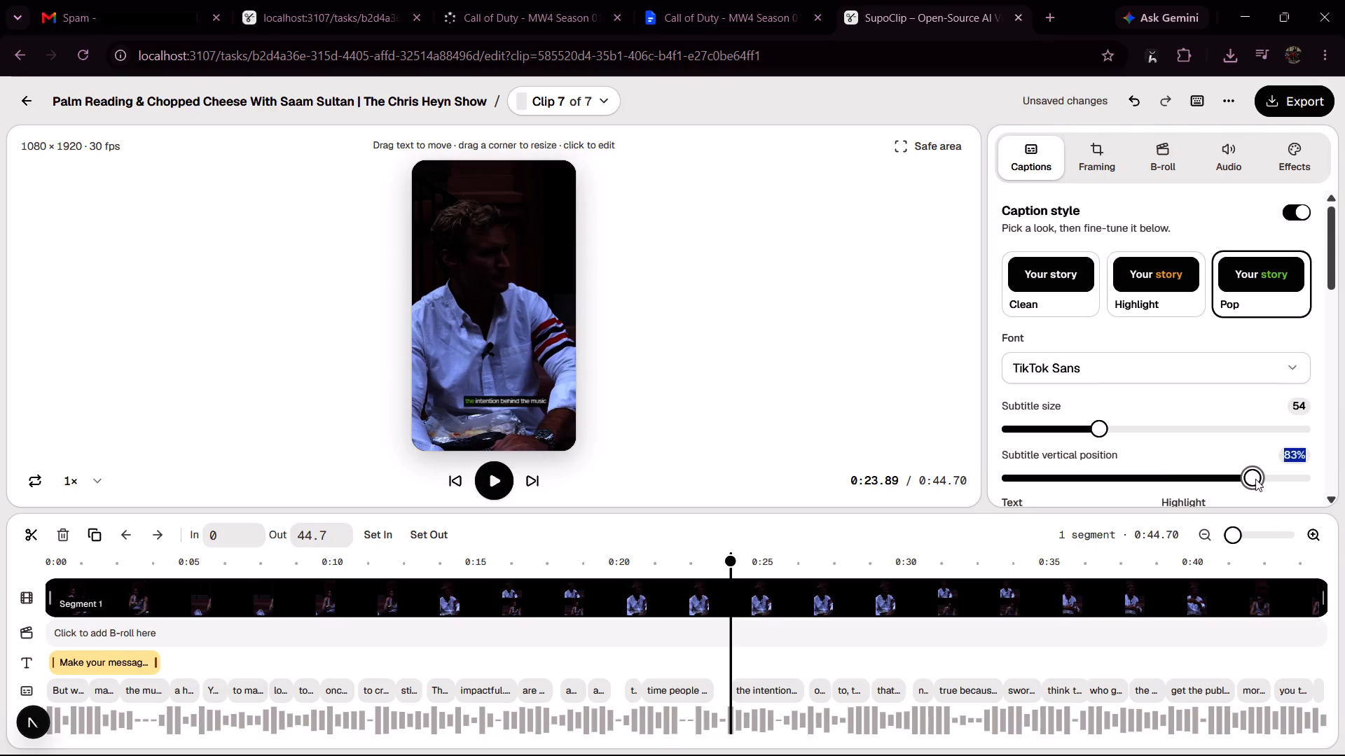
drag(1255, 479, 1250, 478)
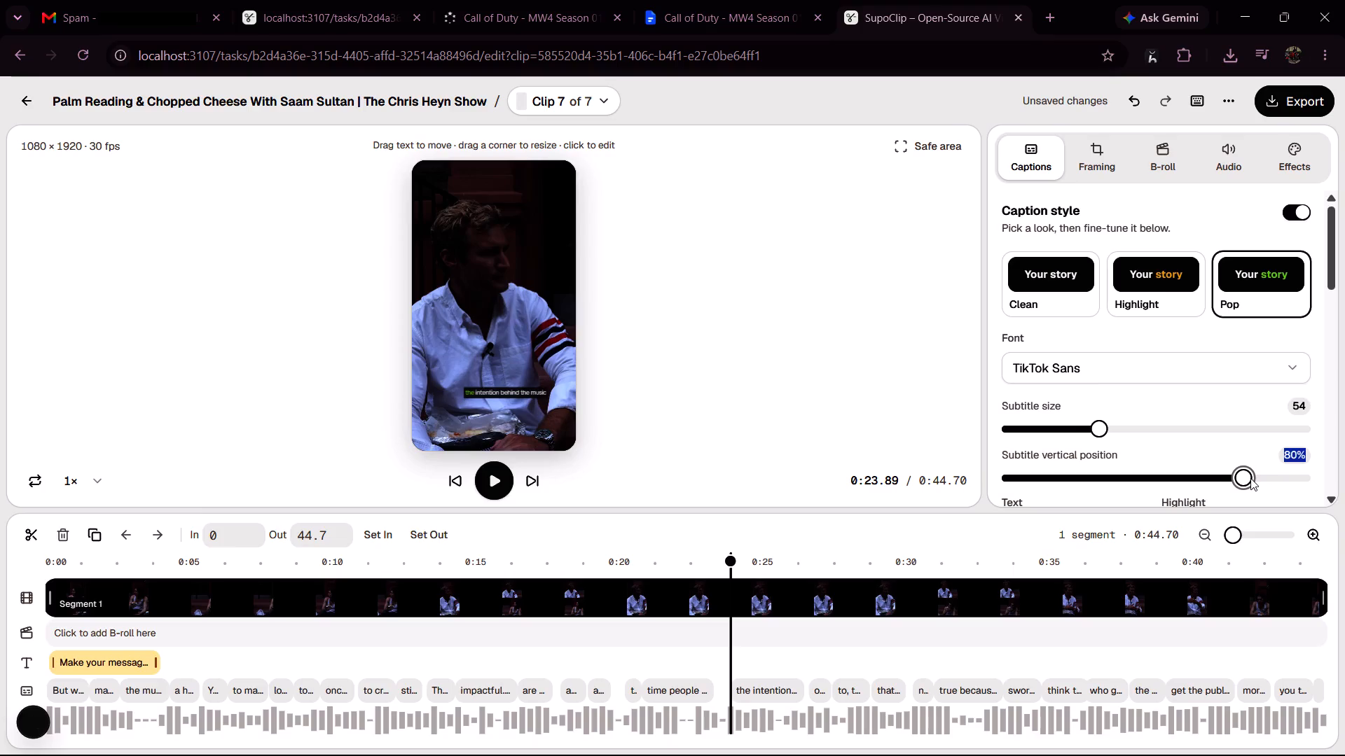
drag(1250, 478, 1250, 478)
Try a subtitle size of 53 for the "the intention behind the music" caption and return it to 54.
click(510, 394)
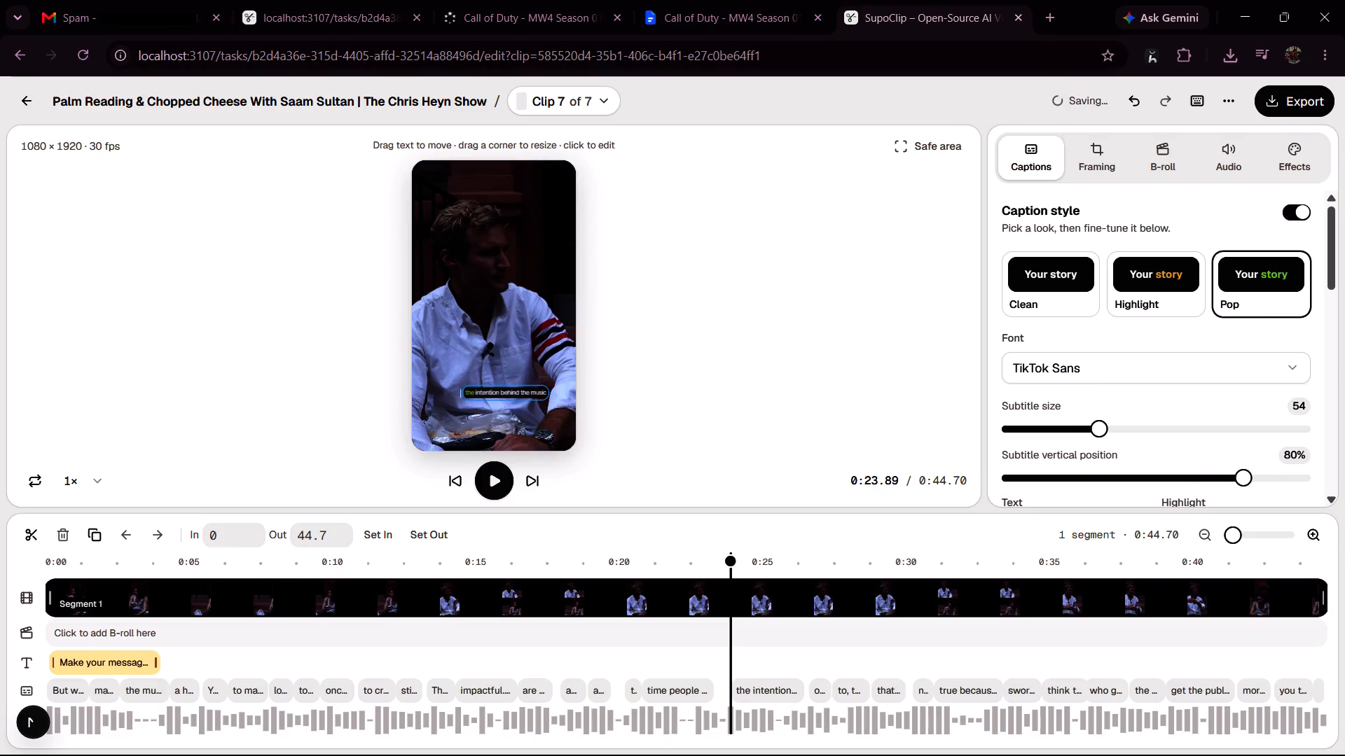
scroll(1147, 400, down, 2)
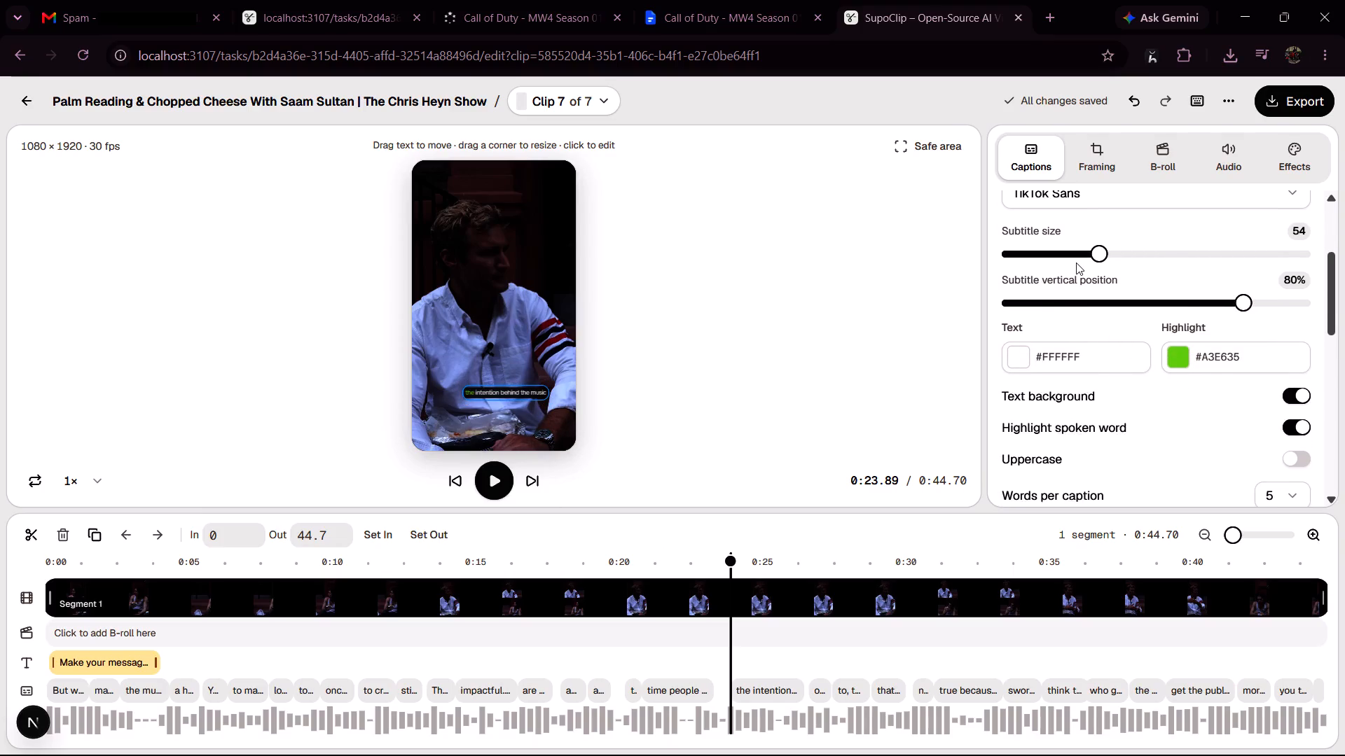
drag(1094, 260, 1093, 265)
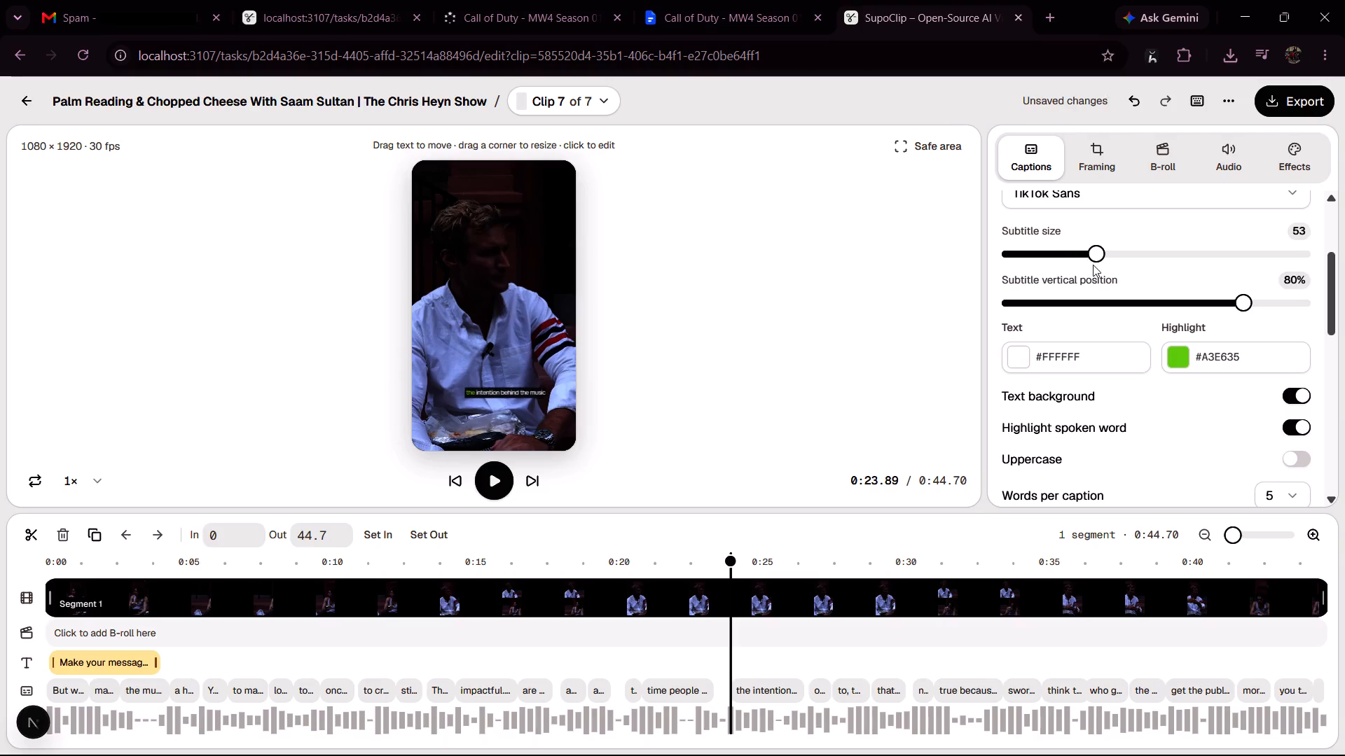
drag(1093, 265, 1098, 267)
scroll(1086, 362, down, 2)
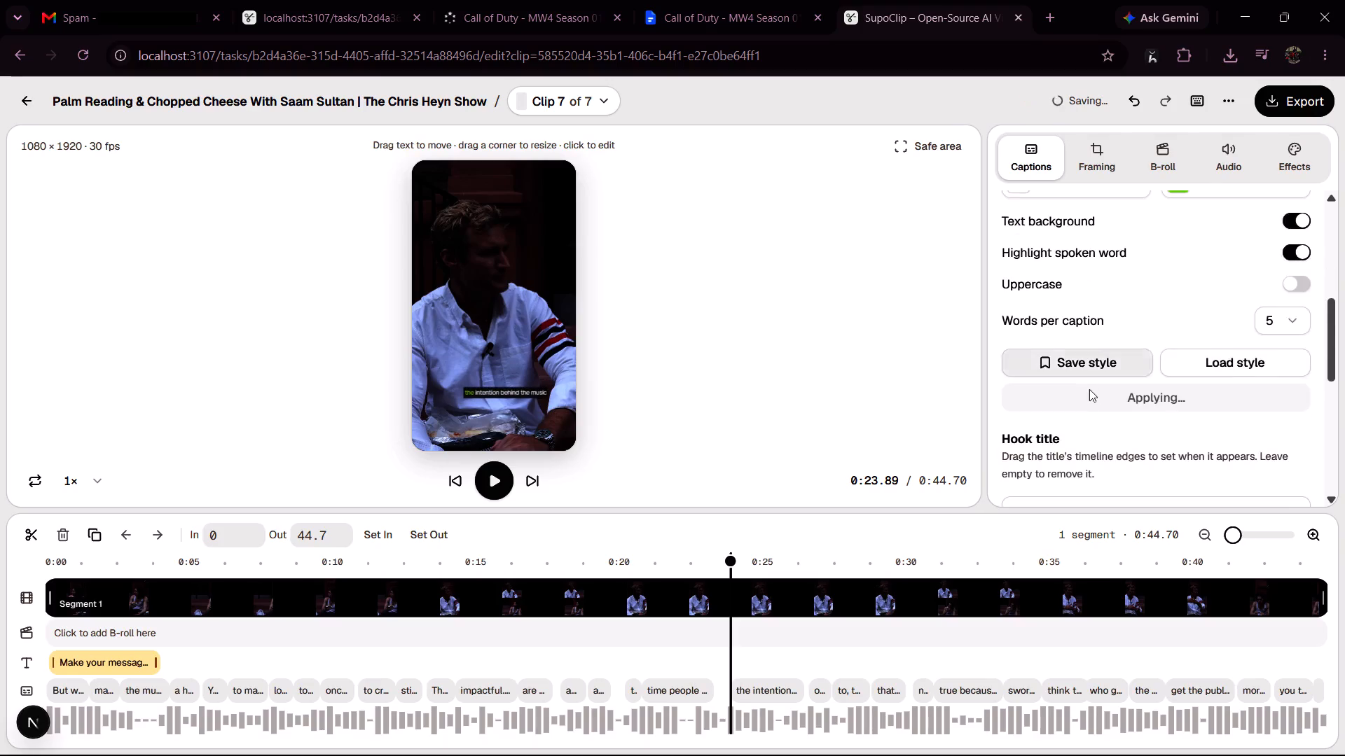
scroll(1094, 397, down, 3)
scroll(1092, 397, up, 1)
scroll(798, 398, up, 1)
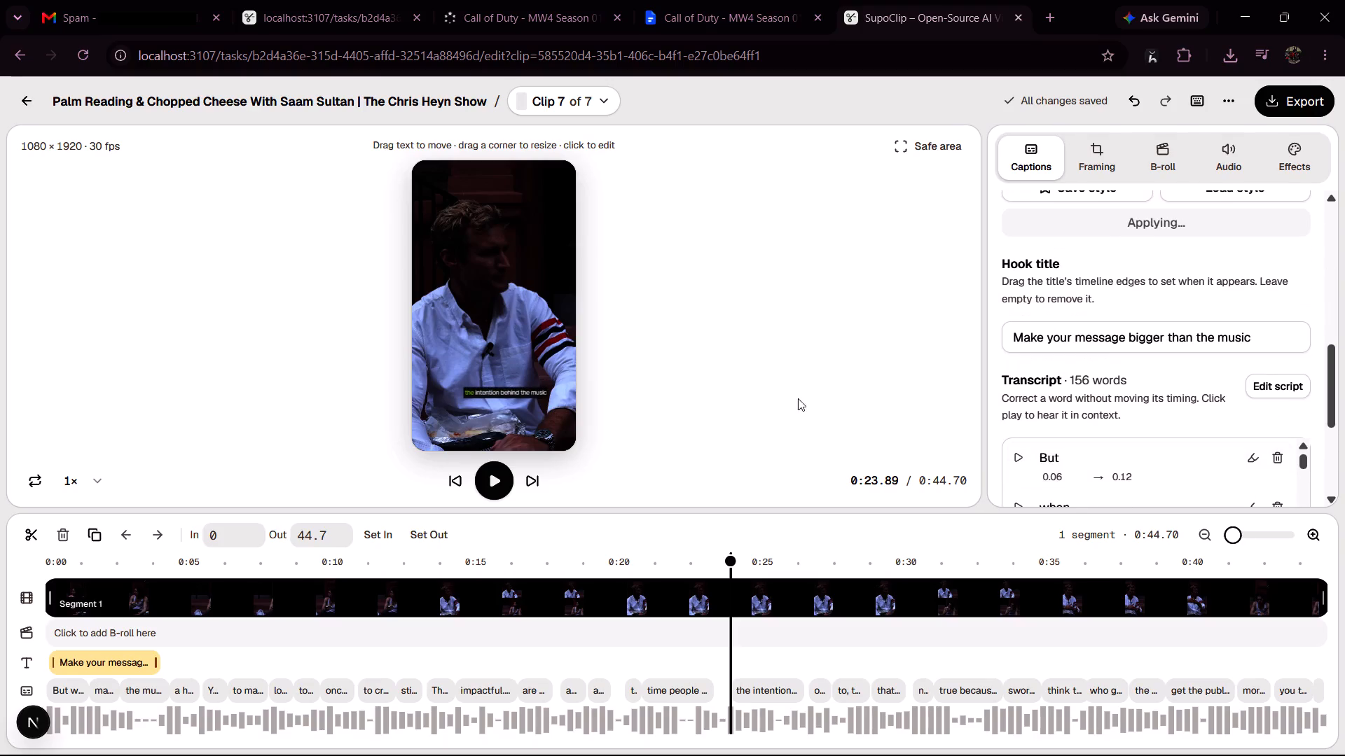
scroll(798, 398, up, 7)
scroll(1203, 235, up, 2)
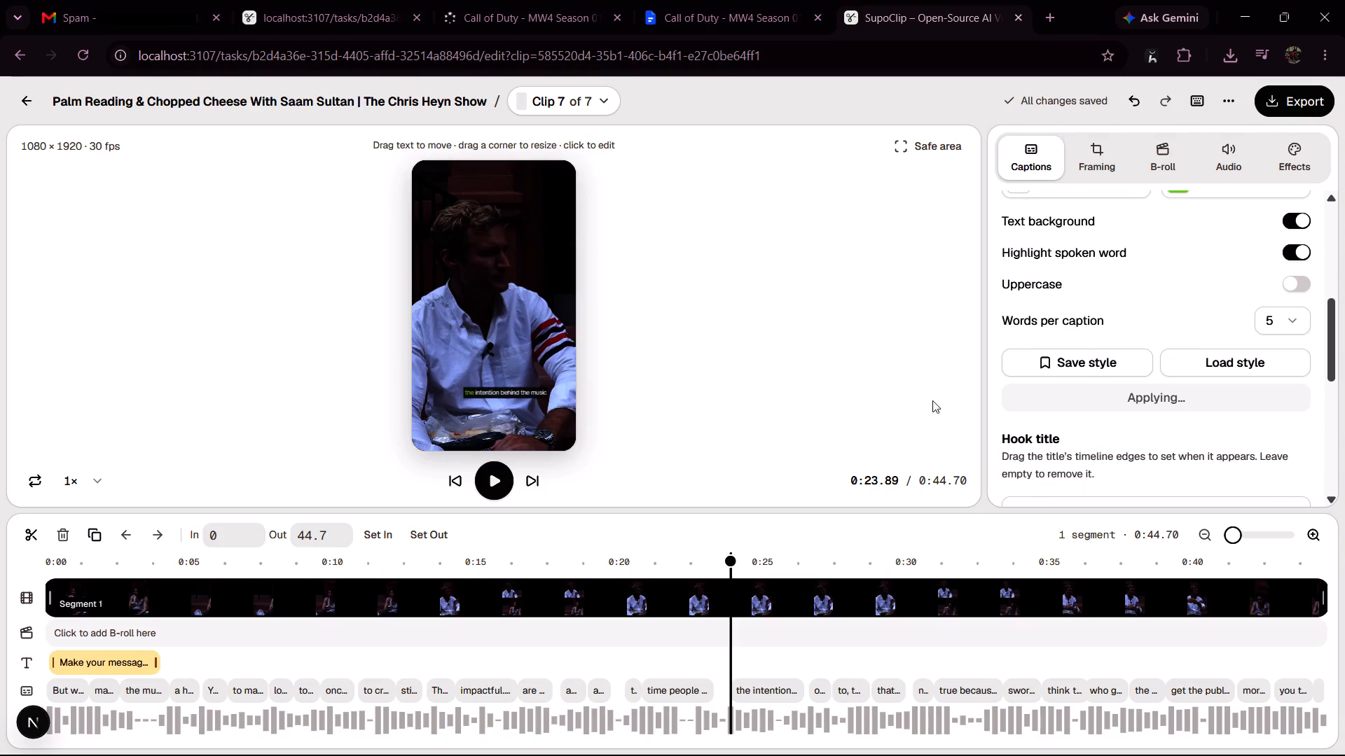
Move the "the intention behind the music" caption lower and closer to the horizontal centre of the video frame.
click(504, 397)
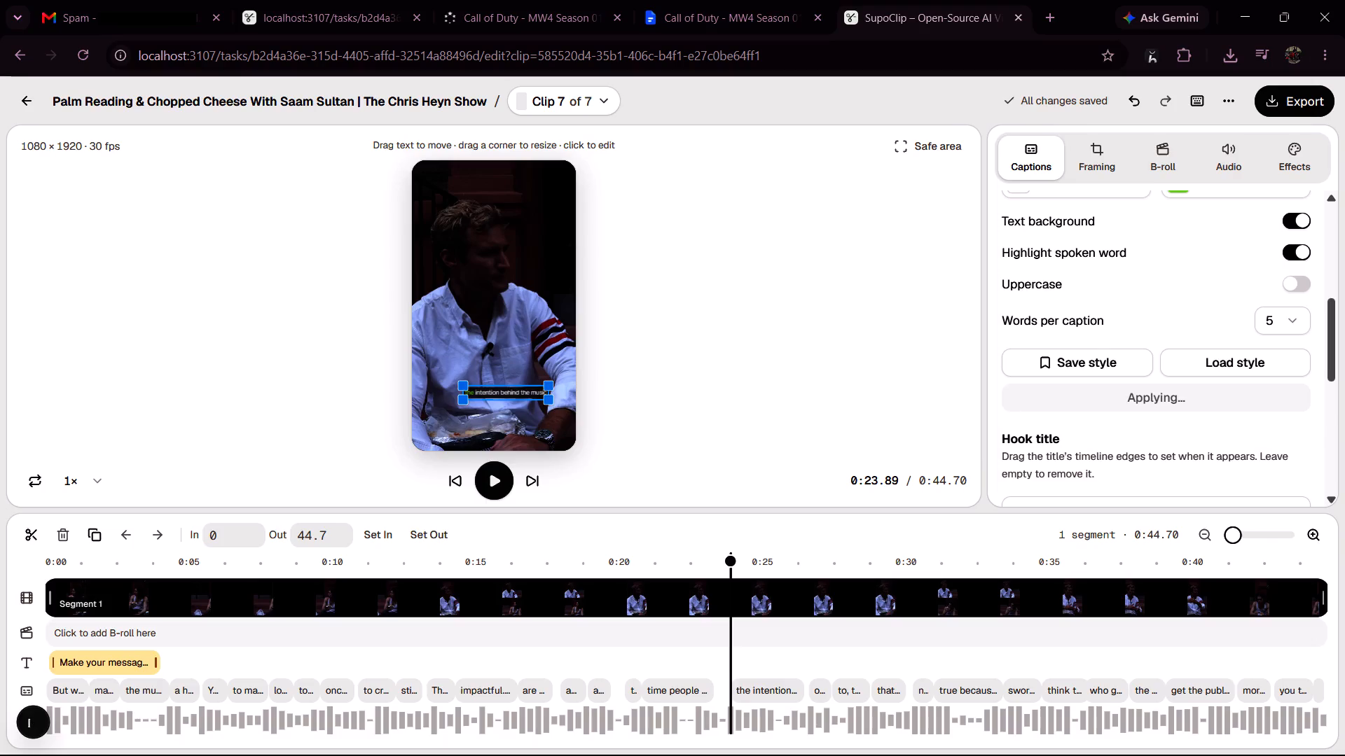
drag(515, 400, 496, 400)
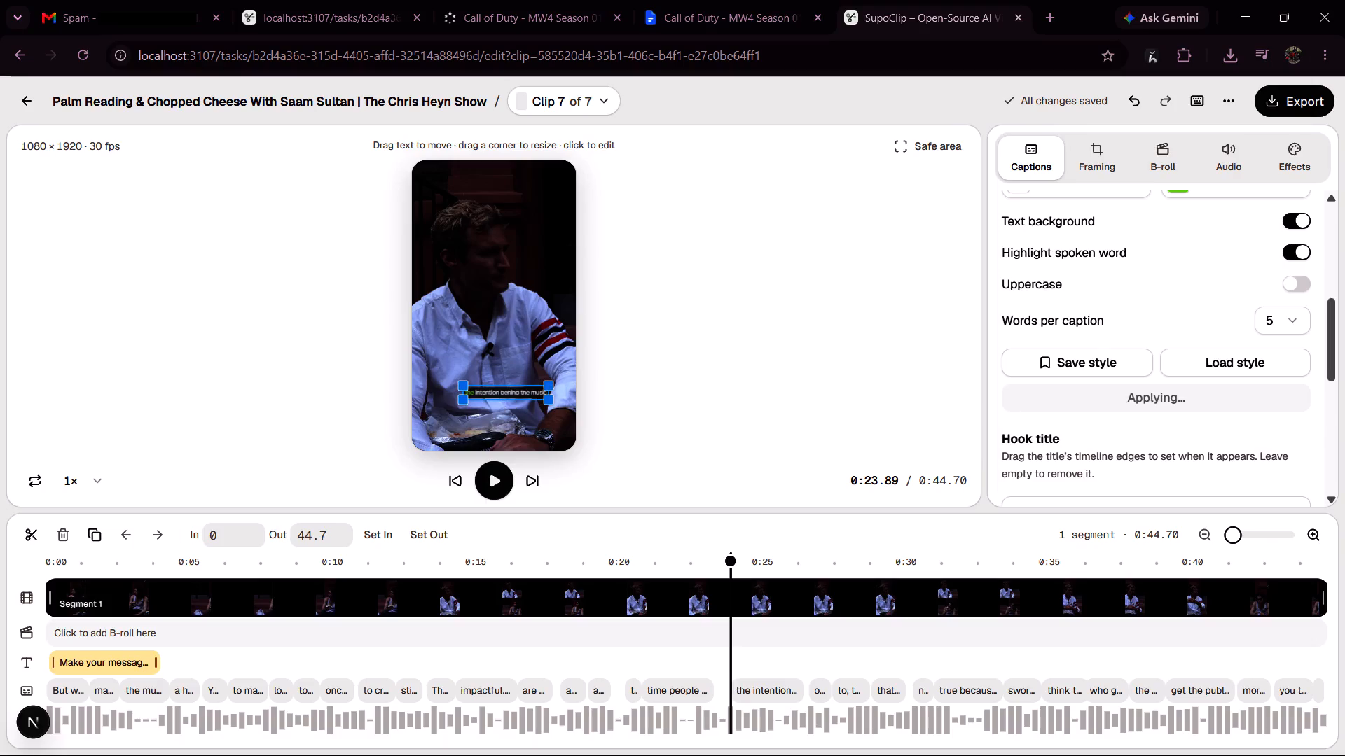
click(509, 396)
drag(523, 397, 518, 400)
drag(518, 400, 488, 405)
click(698, 375)
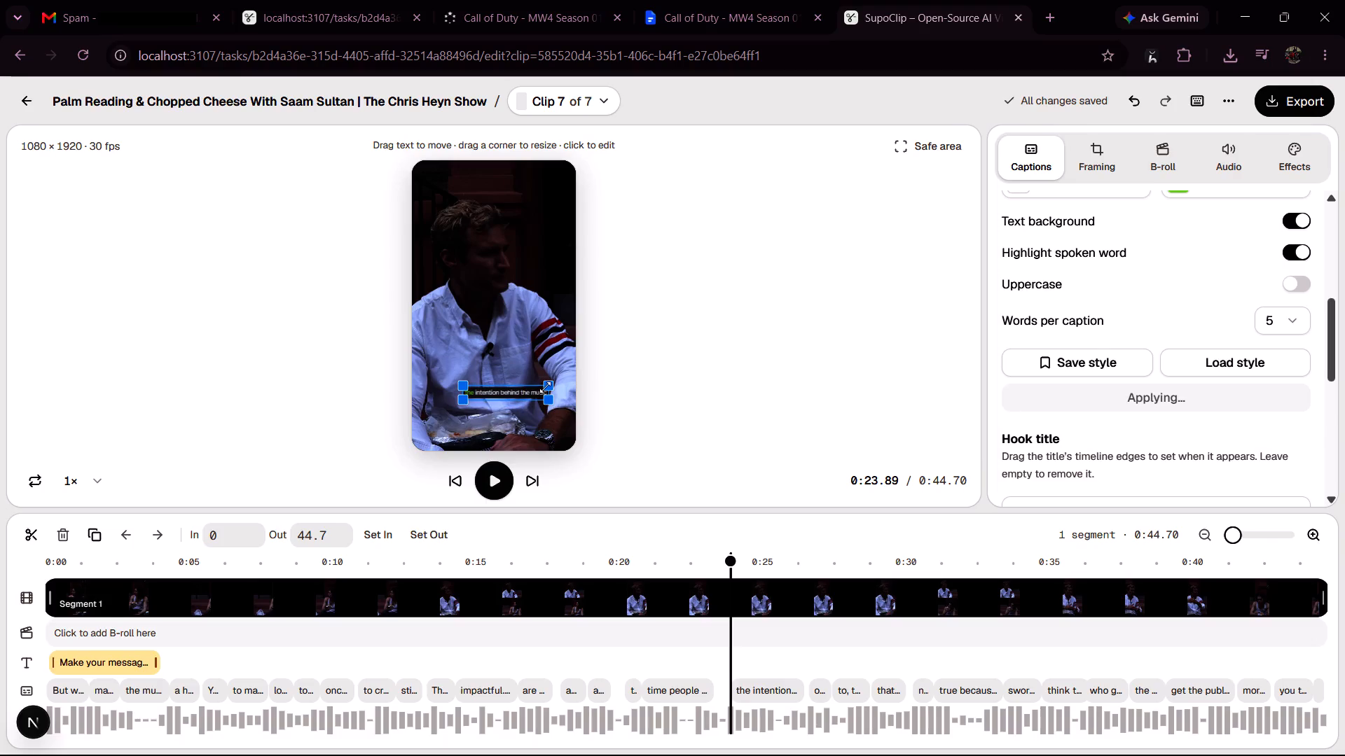
click(546, 386)
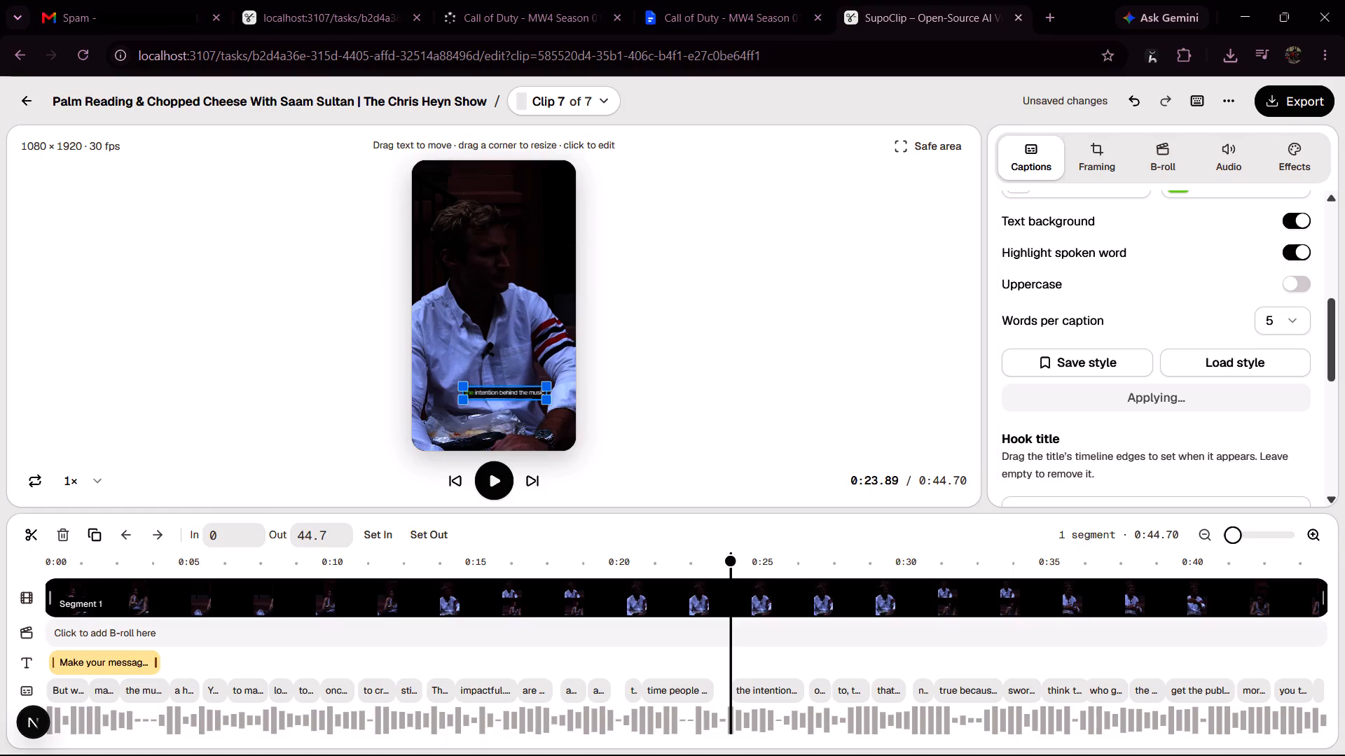
drag(520, 398, 477, 406)
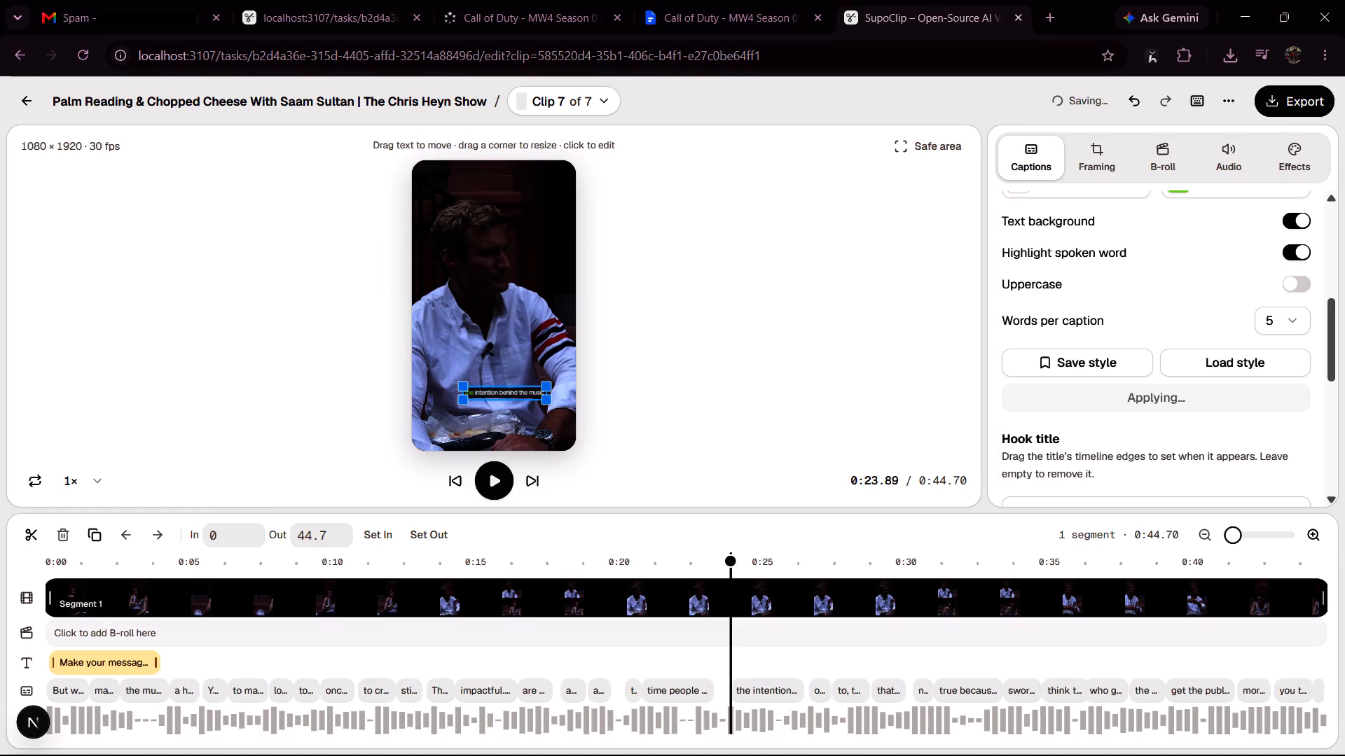
drag(477, 406, 504, 402)
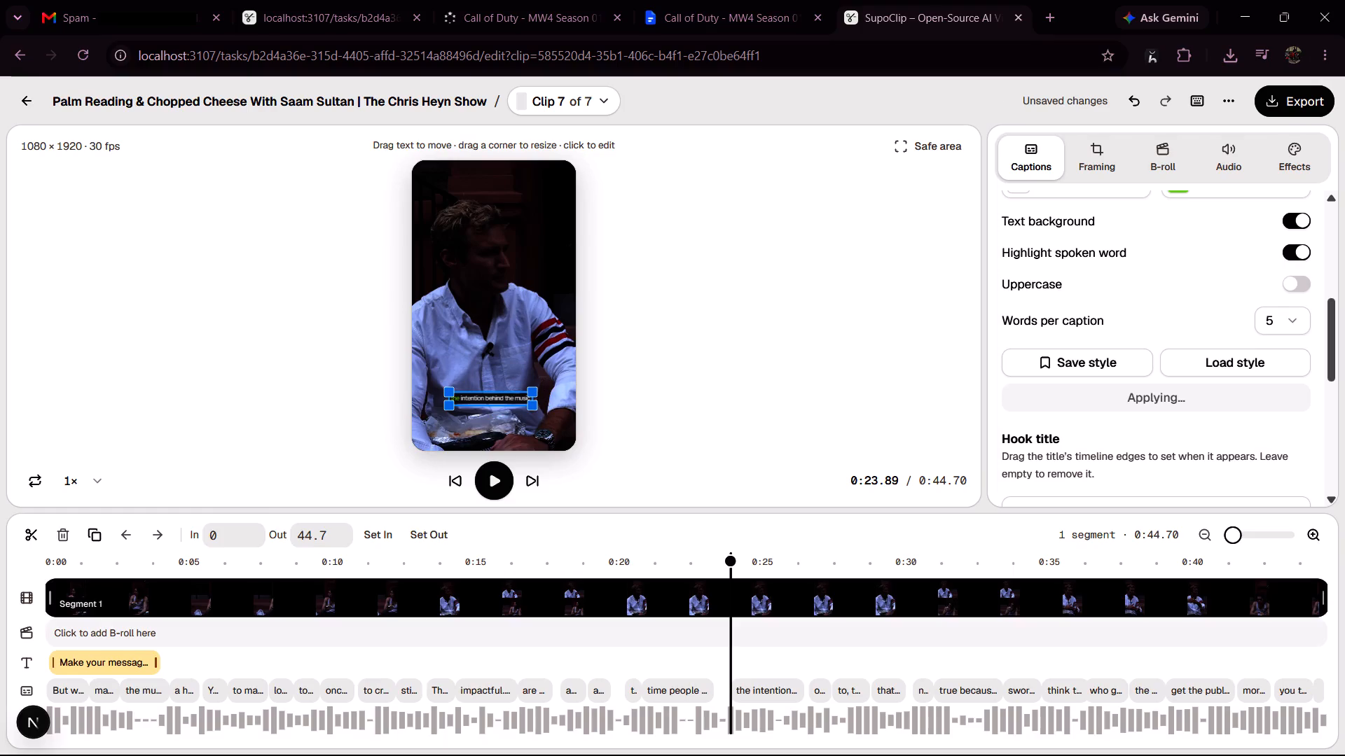
drag(504, 402, 504, 424)
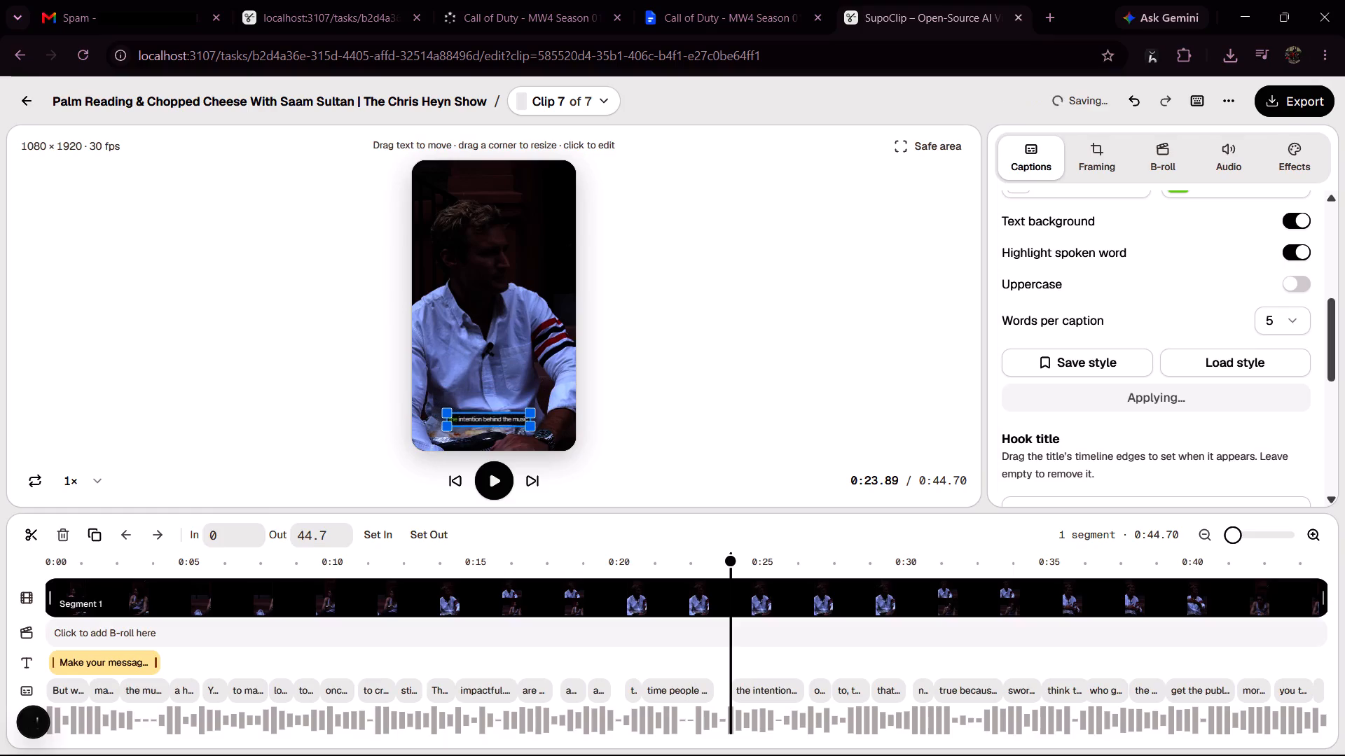
drag(504, 424, 503, 420)
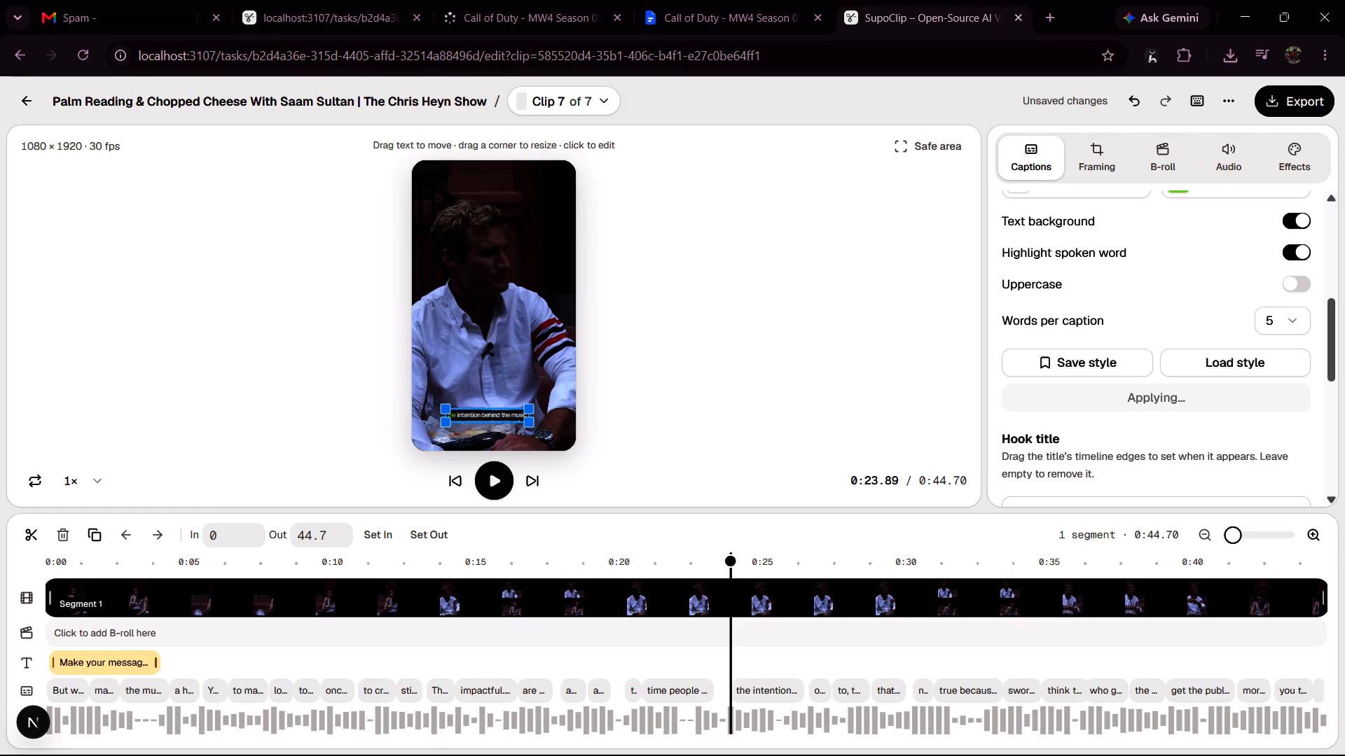
click(802, 220)
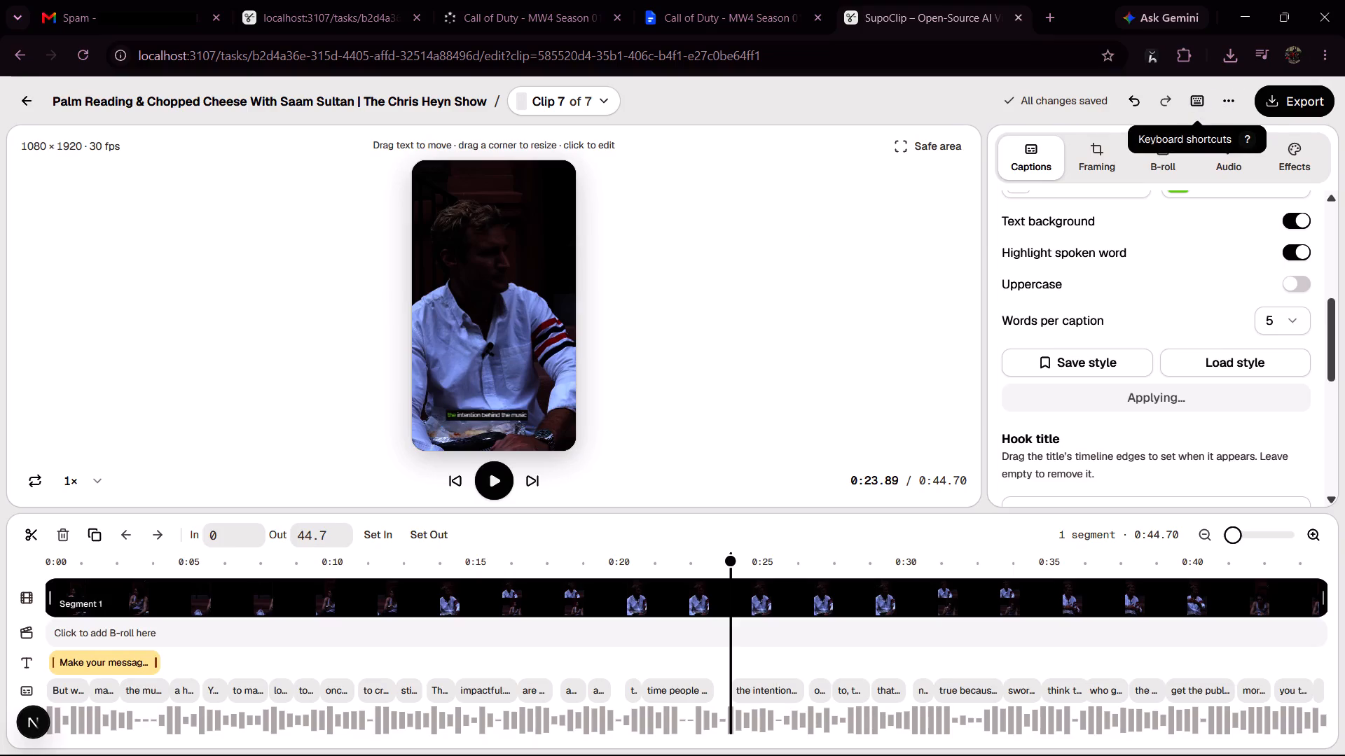
Look through the editor's list of keyboard shortcuts and close it.
click(1246, 141)
double_click(1246, 141)
right_click(1248, 142)
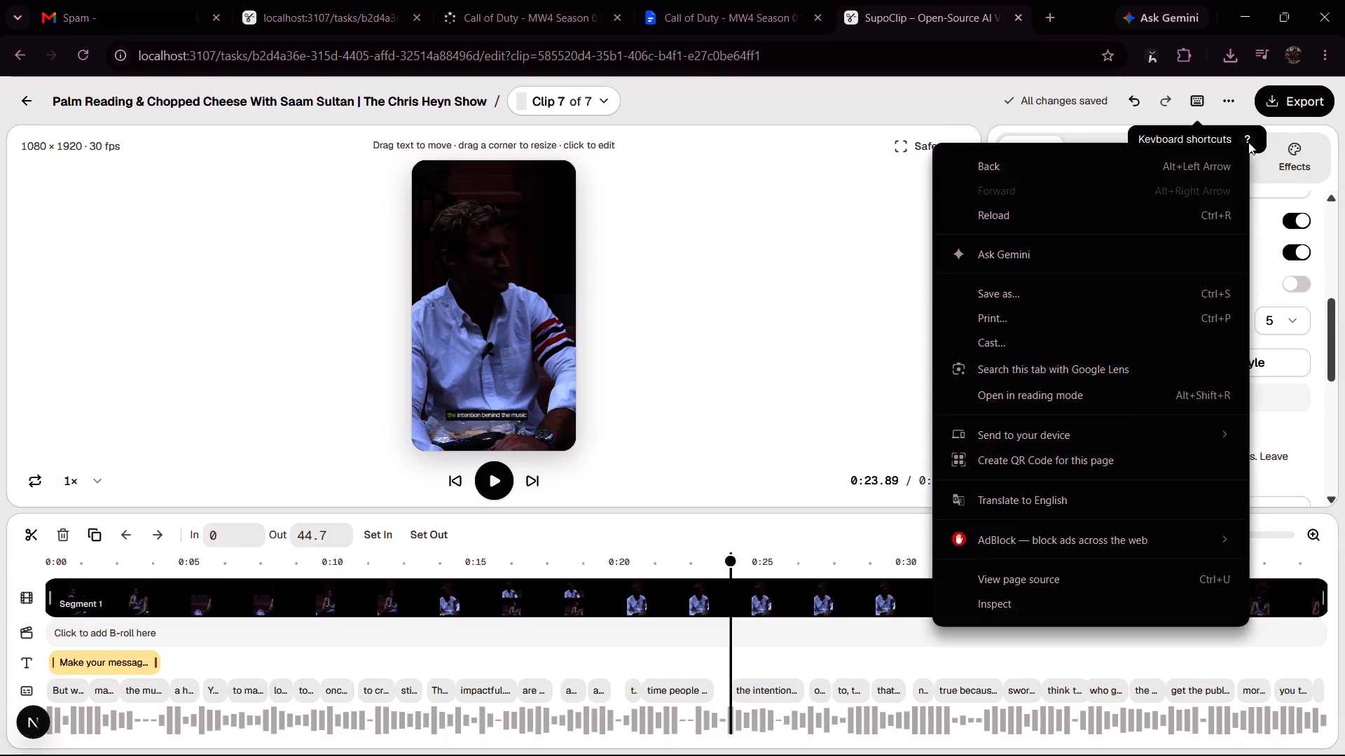
click(1203, 95)
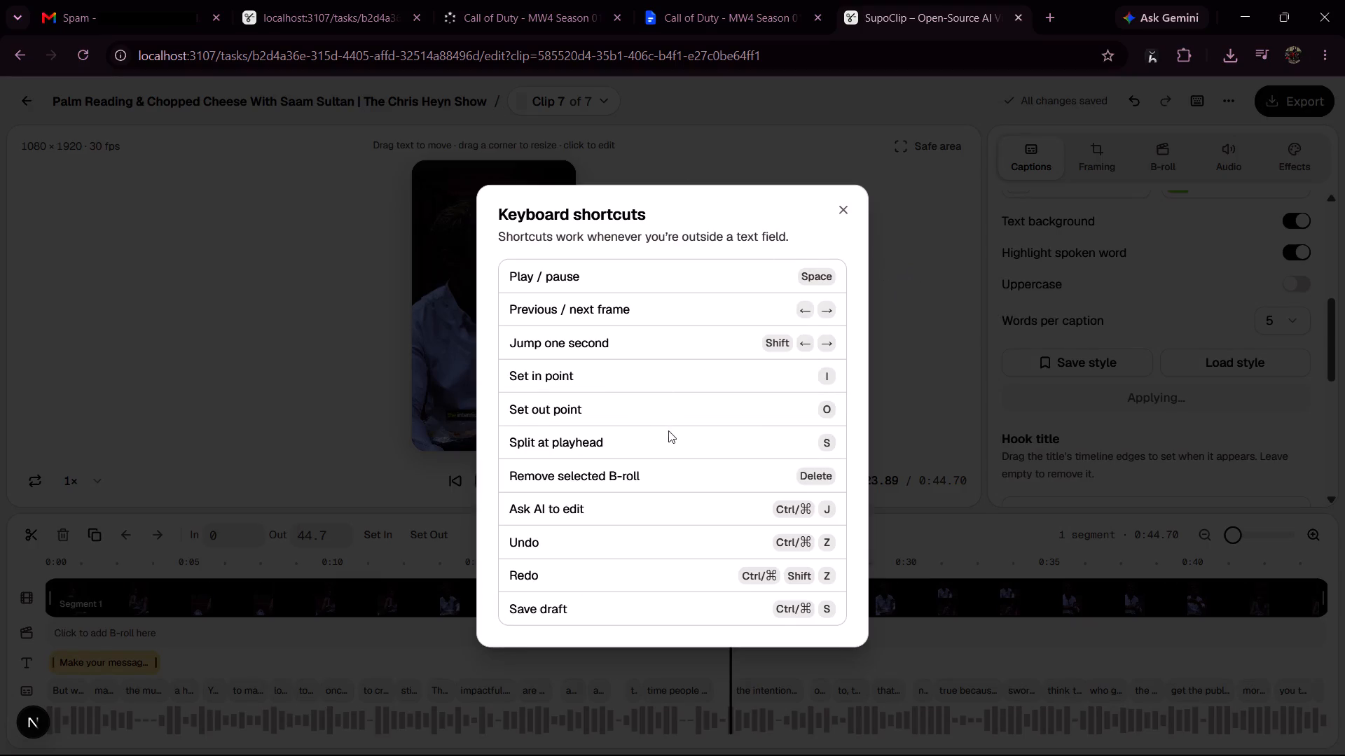
scroll(652, 476, down, 3)
scroll(649, 485, up, 3)
scroll(649, 491, down, 2)
scroll(649, 392, down, 3)
scroll(649, 392, up, 2)
click(848, 222)
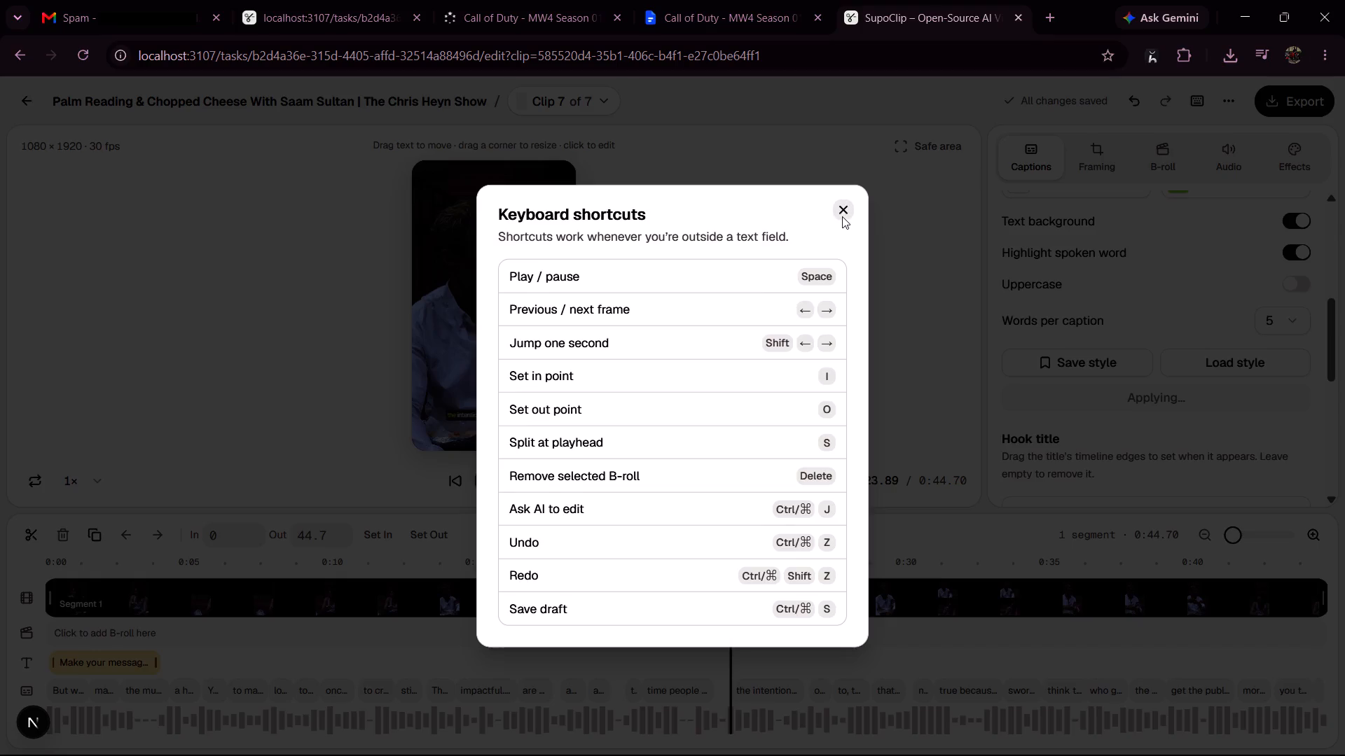
click(854, 207)
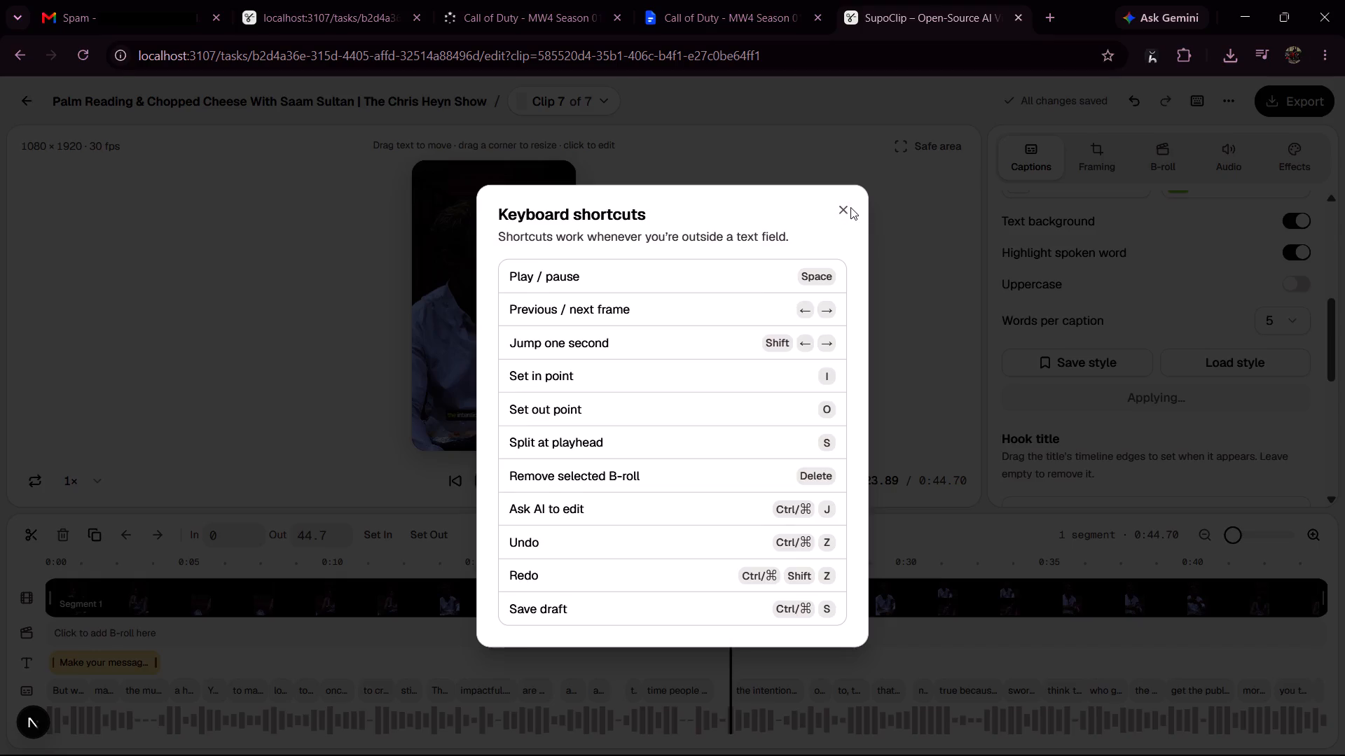
click(847, 208)
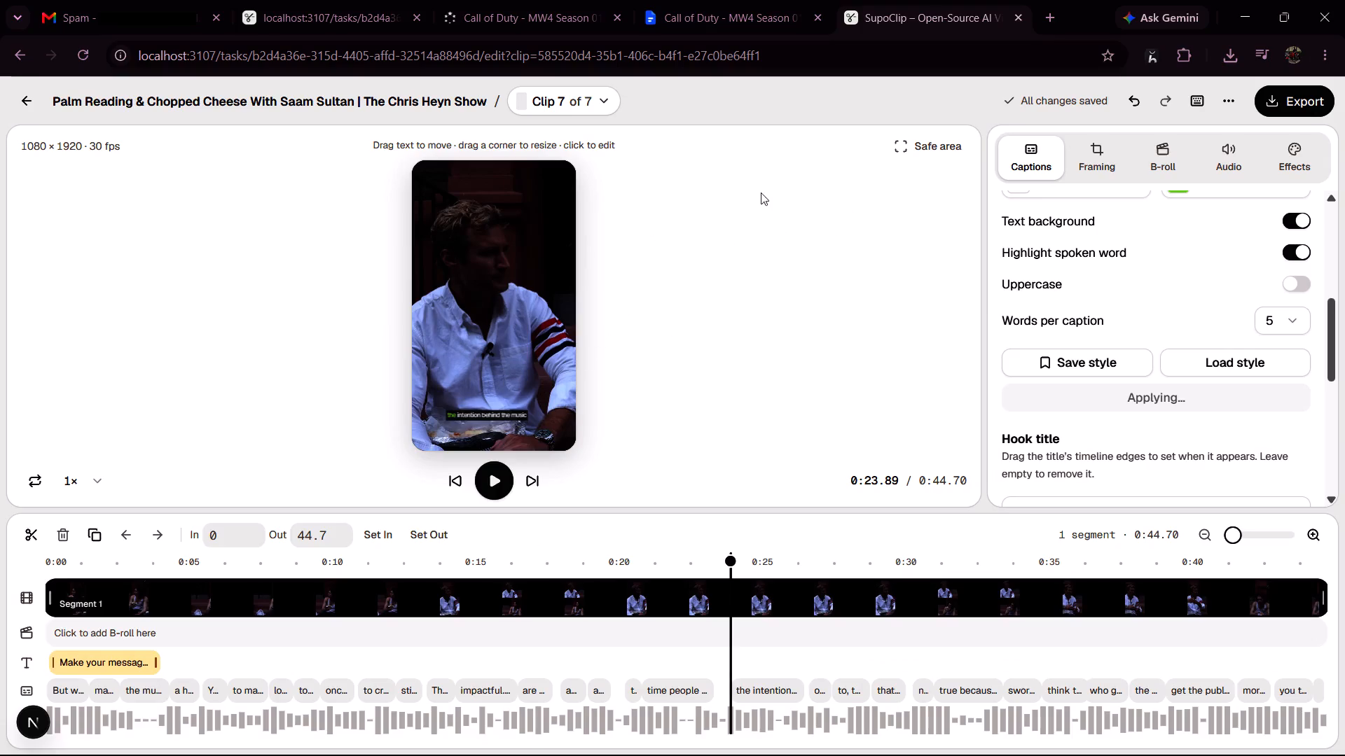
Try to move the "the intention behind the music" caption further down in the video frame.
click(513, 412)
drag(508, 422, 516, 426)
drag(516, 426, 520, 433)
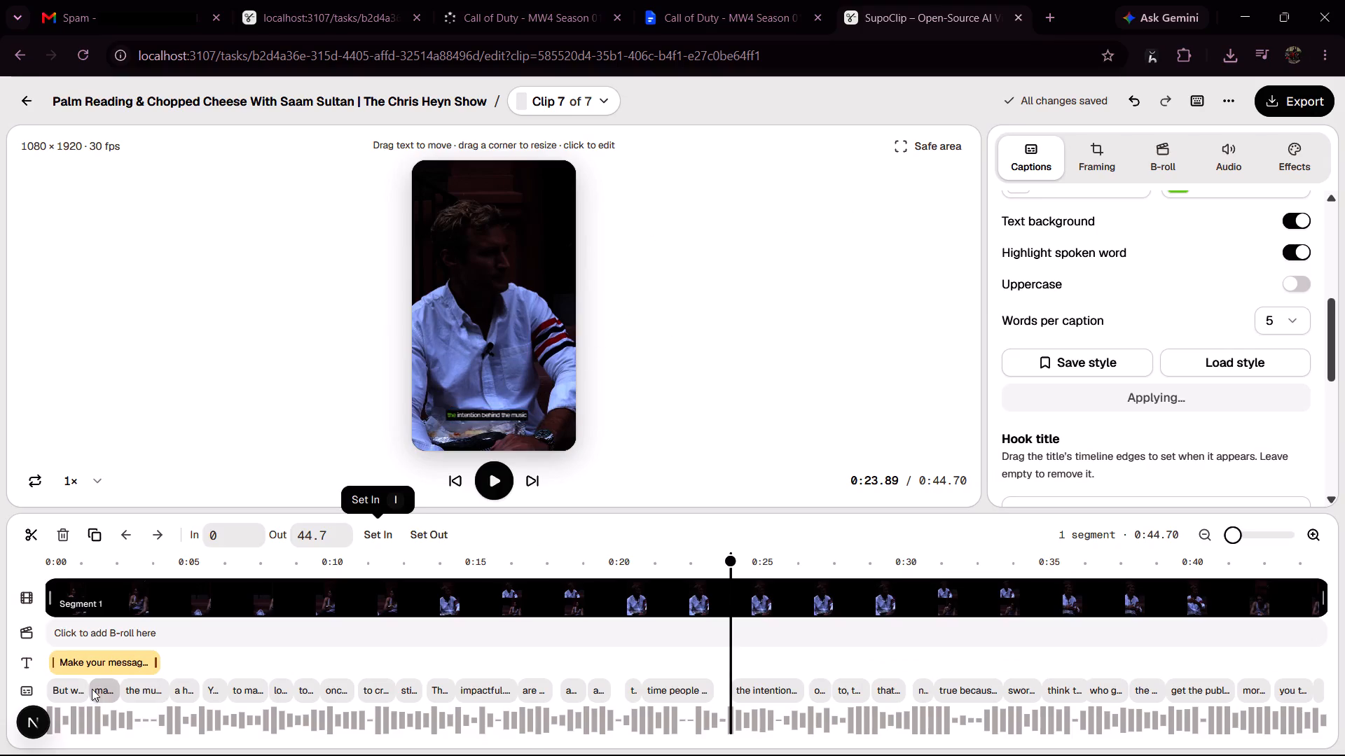
Check the placement of the first four captions in the video frame.
click(74, 690)
click(113, 682)
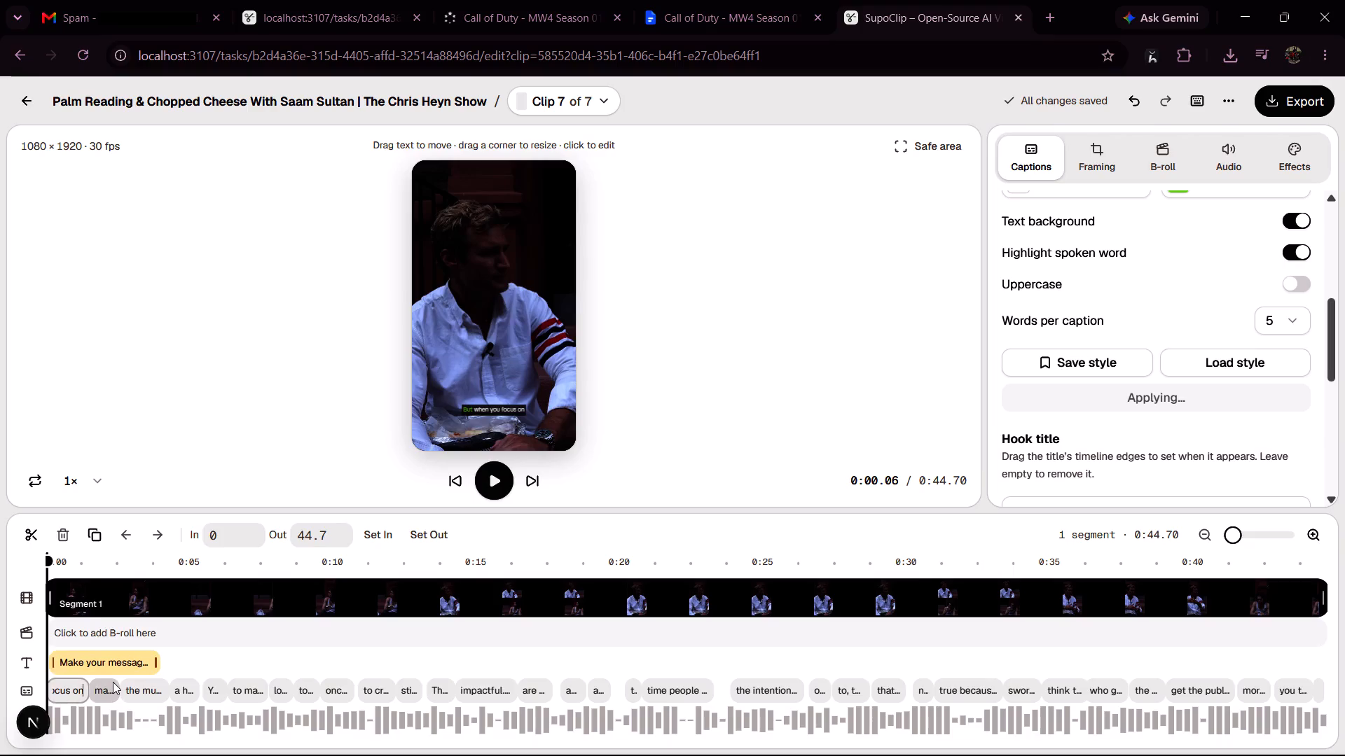
click(133, 687)
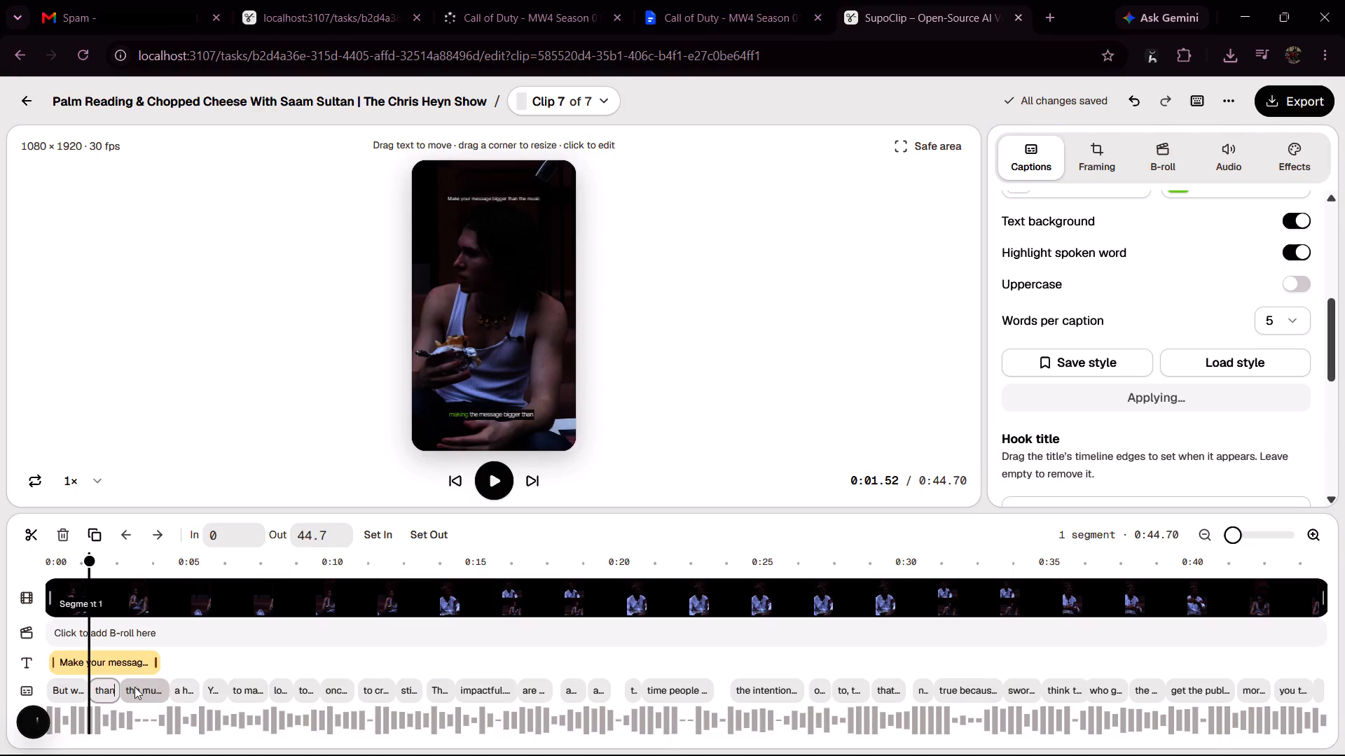
click(194, 691)
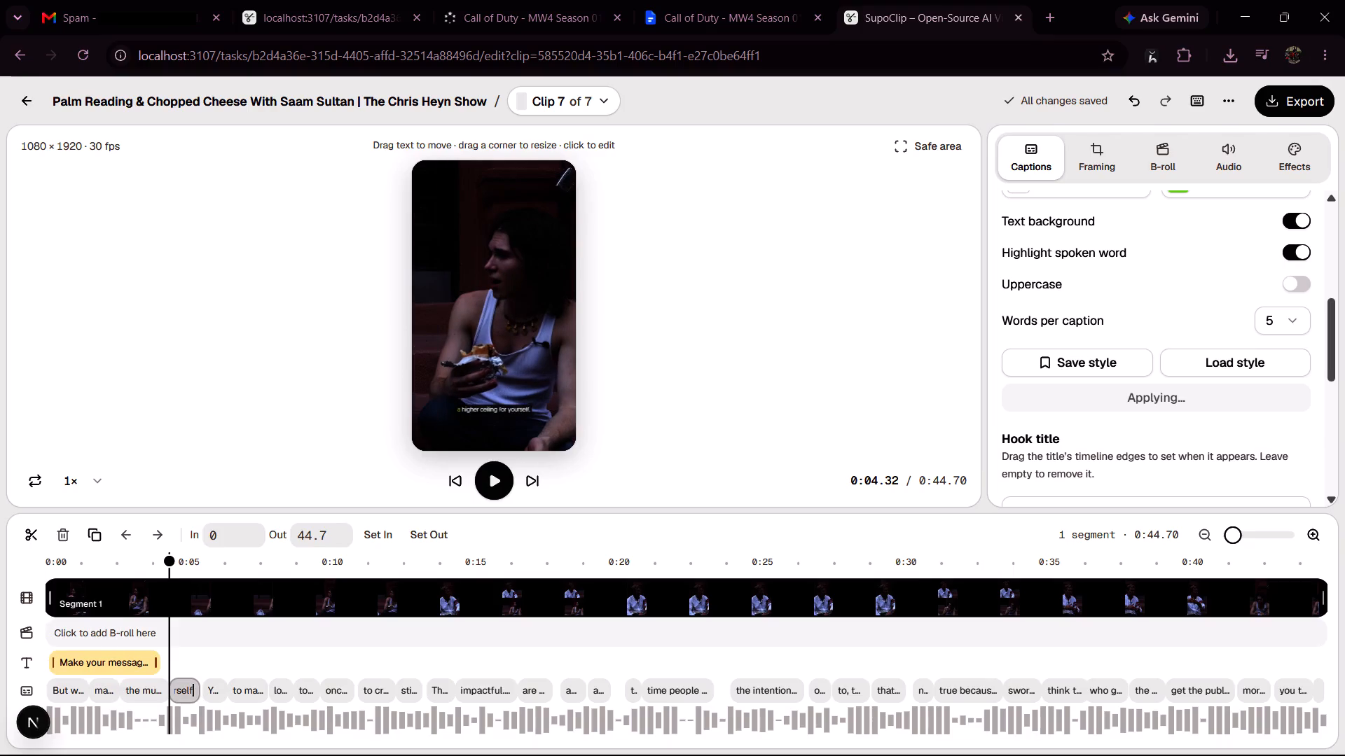
Set the subtitle vertical position of the "Yeah. It's a lot easier" caption to 89%.
click(212, 689)
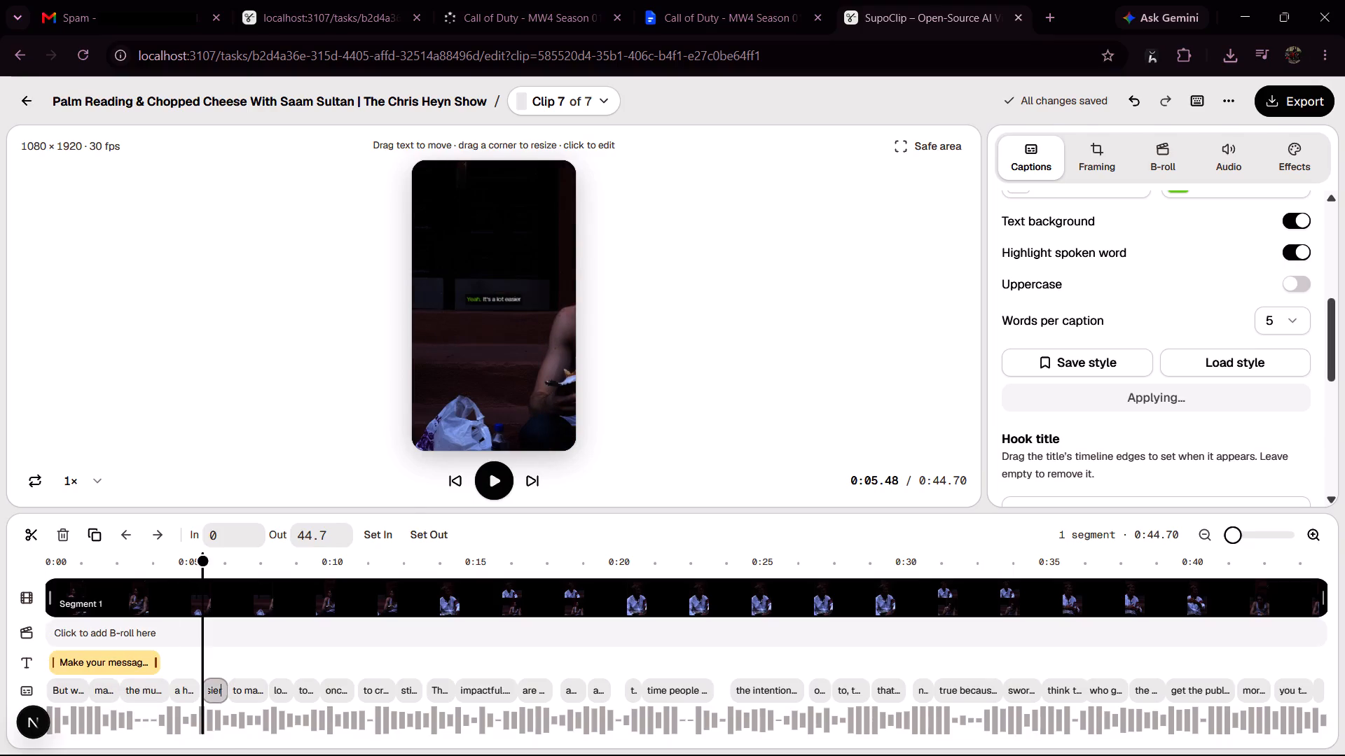
click(481, 301)
drag(495, 305, 495, 327)
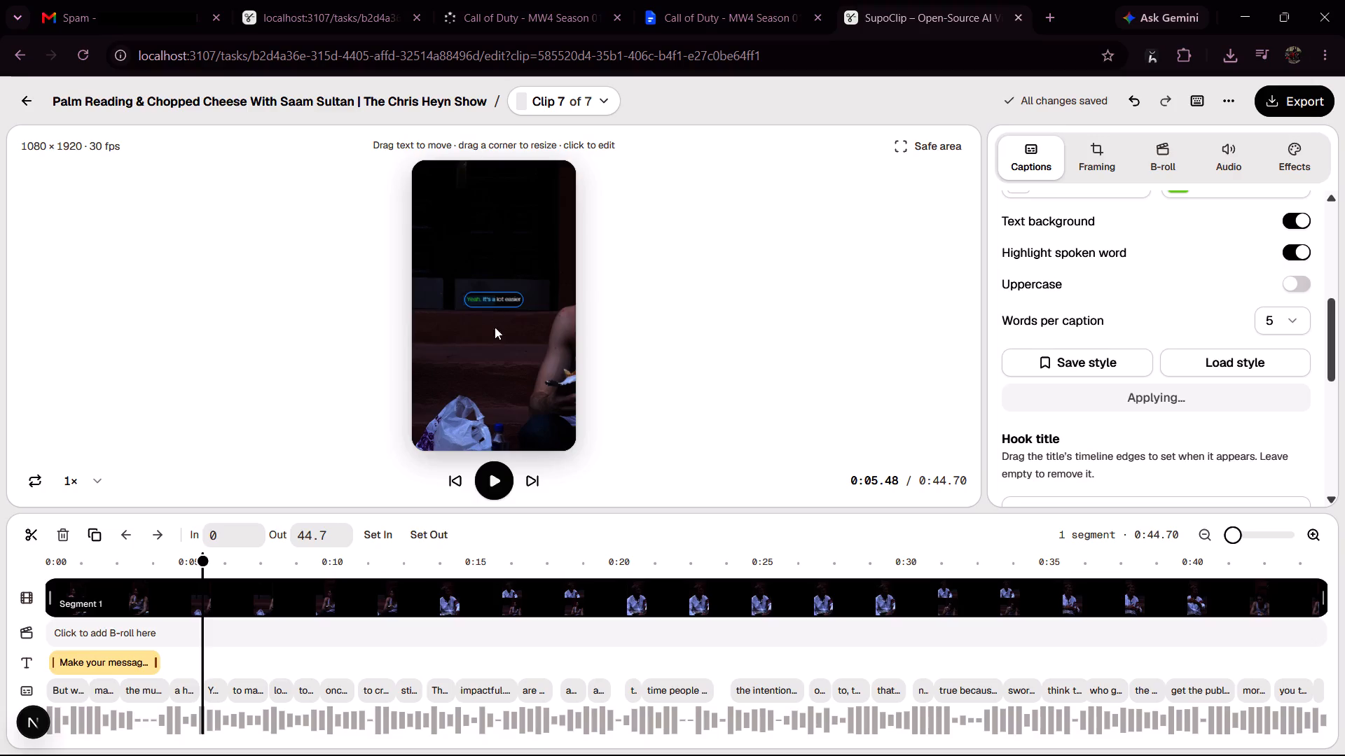
drag(495, 327, 495, 355)
scroll(1211, 362, up, 3)
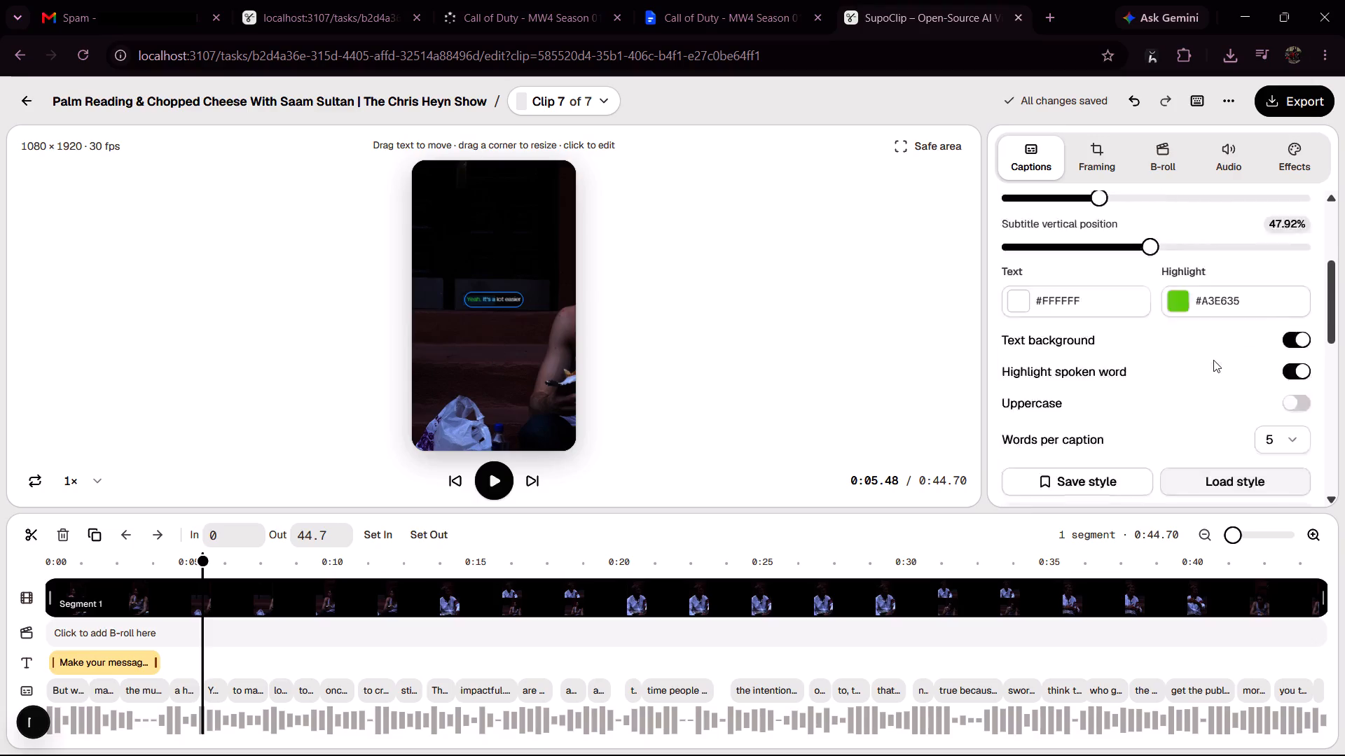
drag(1155, 384, 1218, 393)
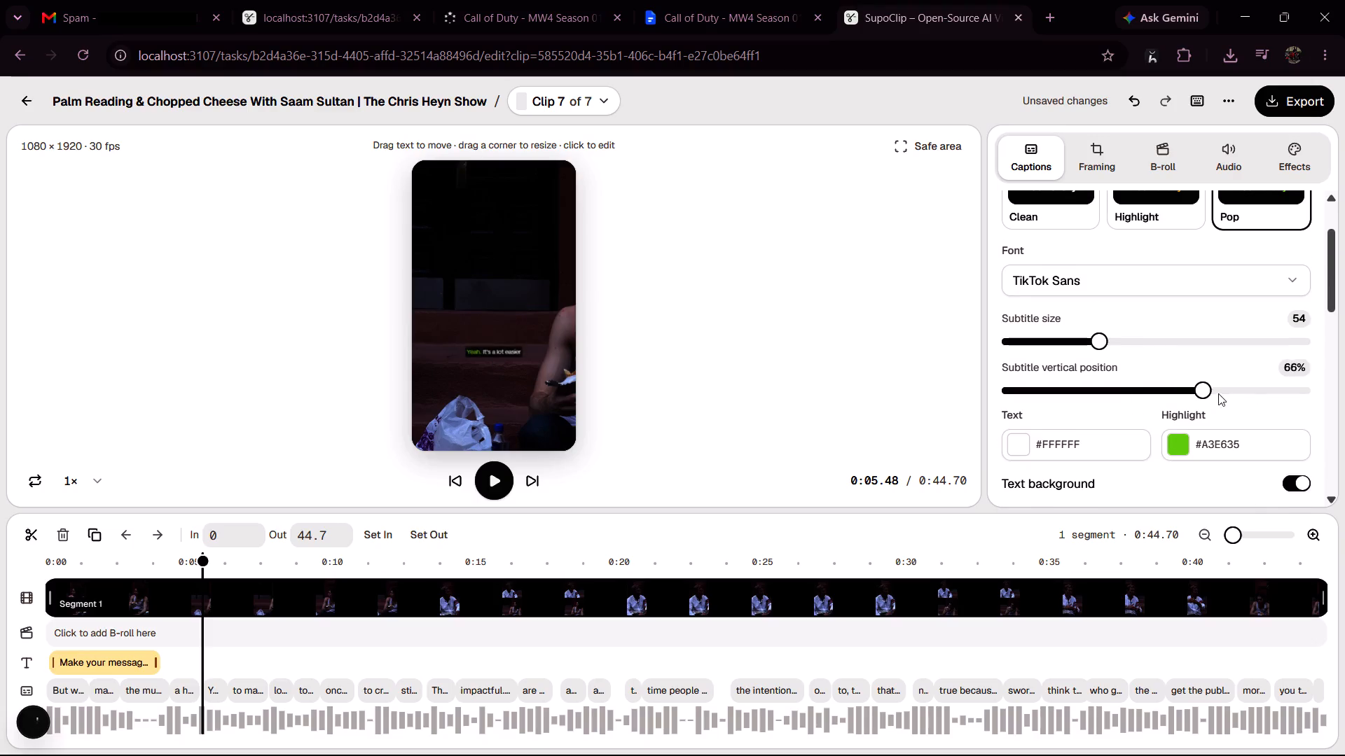
drag(1218, 393, 1270, 409)
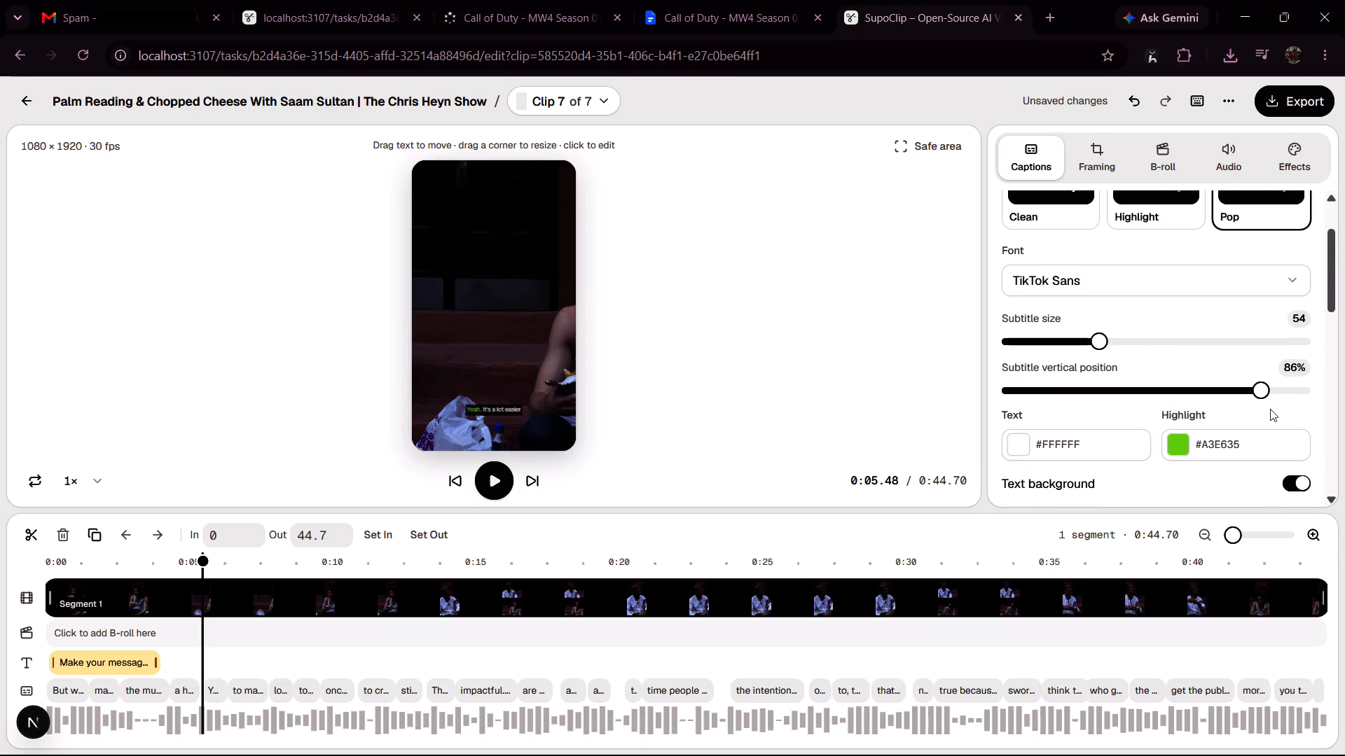
drag(1270, 409, 1277, 411)
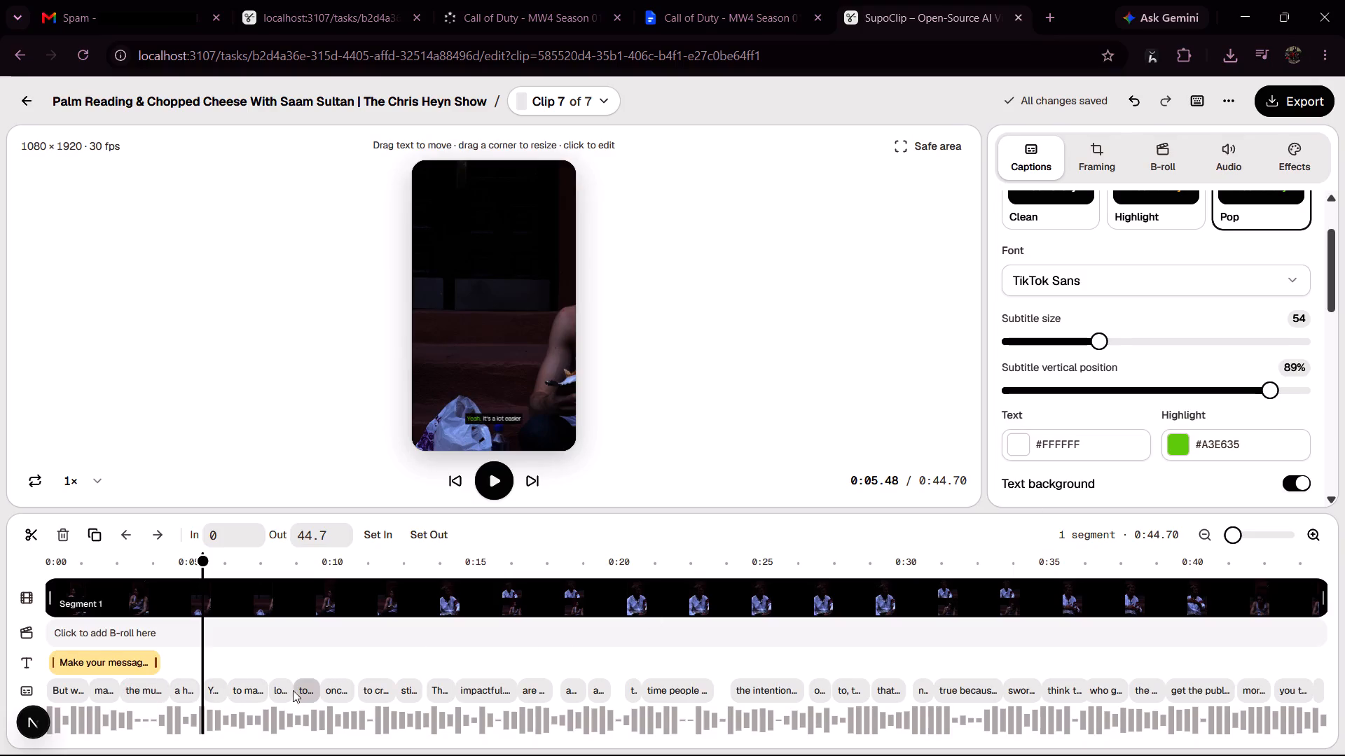
Set the subtitle vertical position of the "to make songs. It's a" caption to 88%.
click(241, 692)
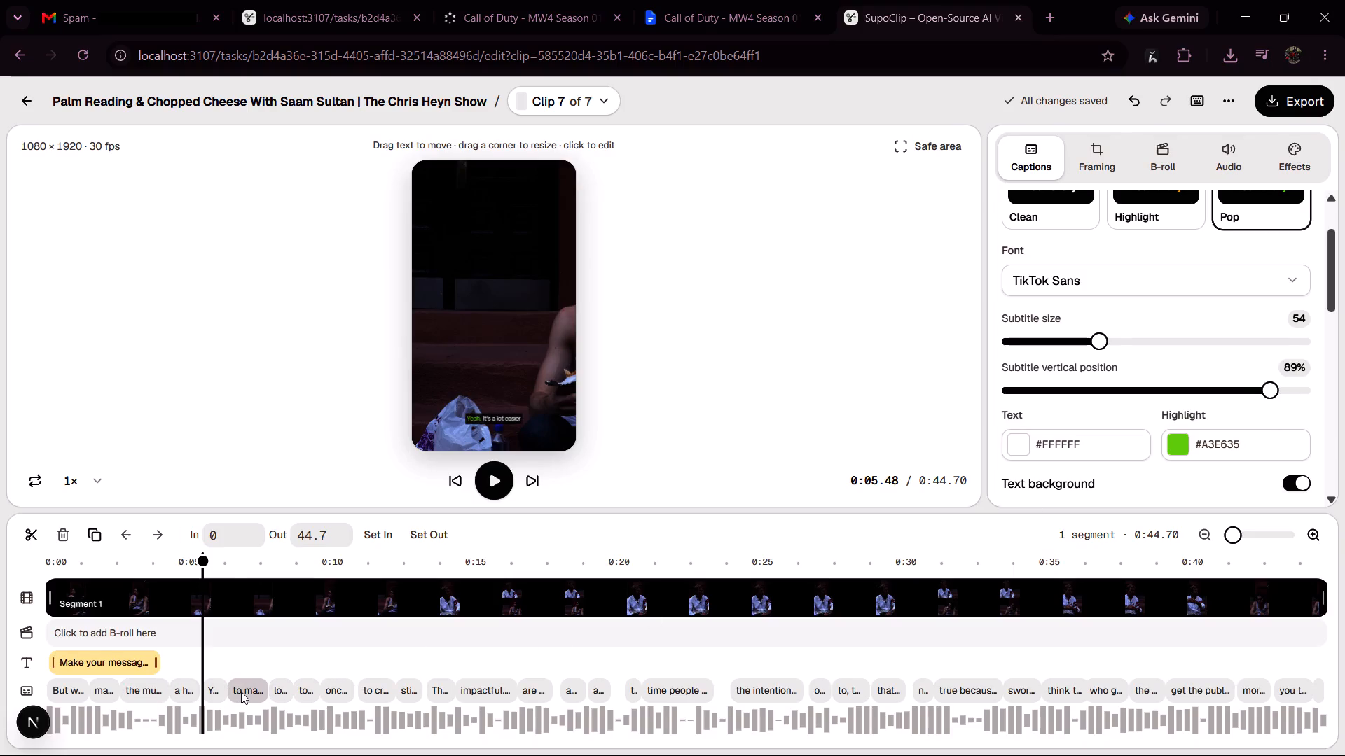
drag(1155, 387, 1237, 395)
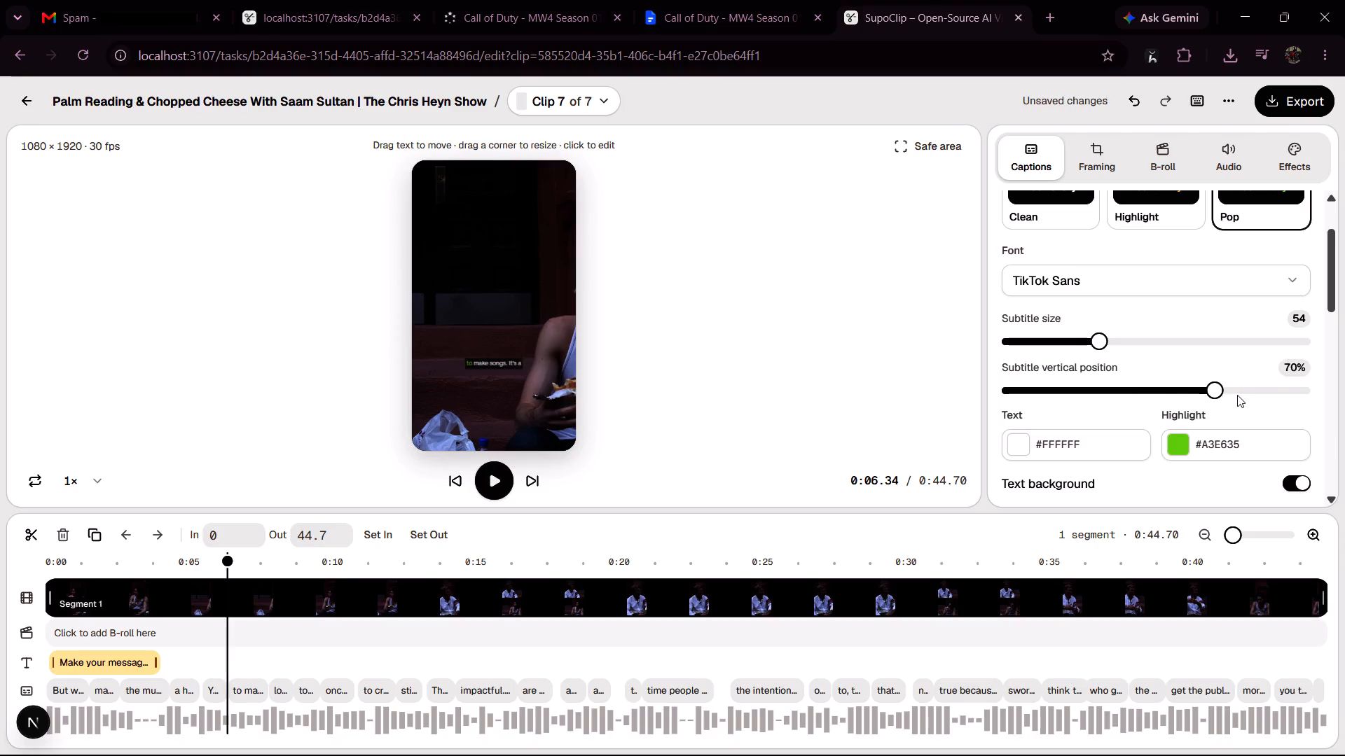
drag(1237, 395, 1258, 391)
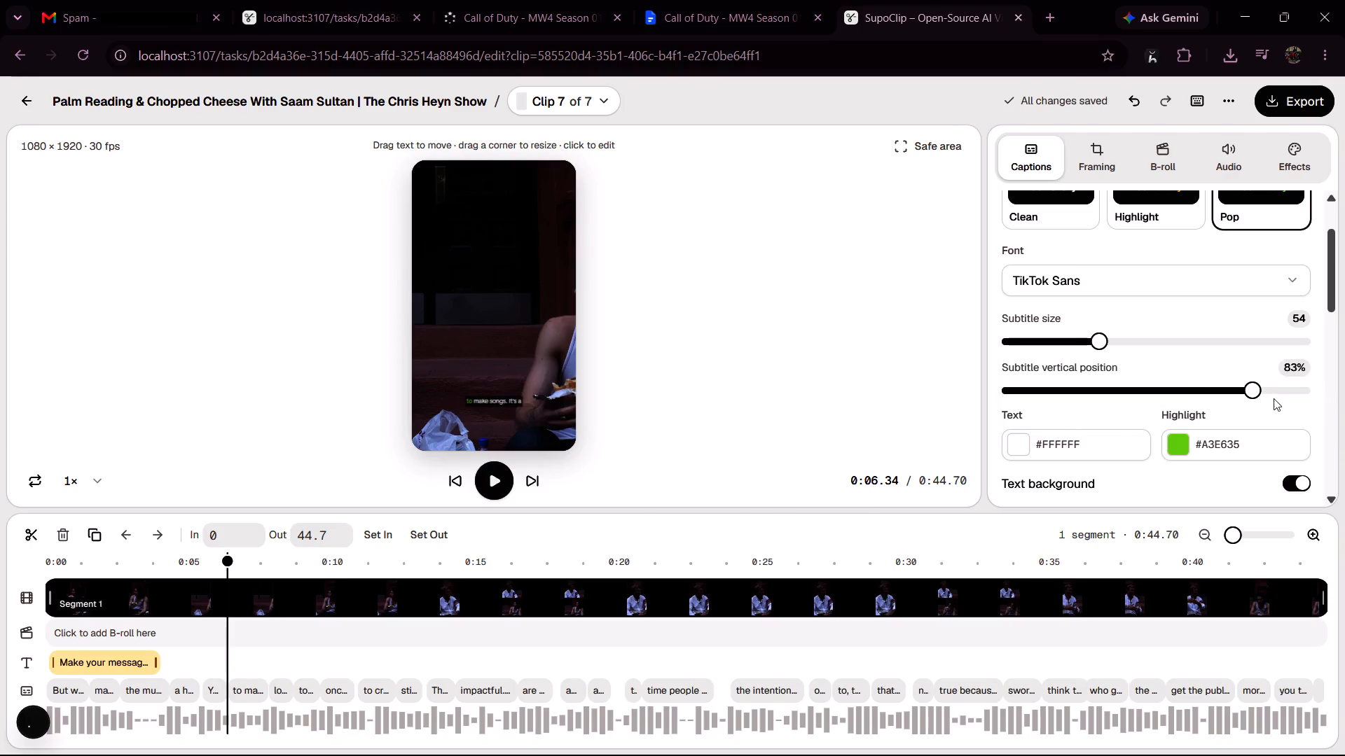
drag(1260, 385, 1274, 389)
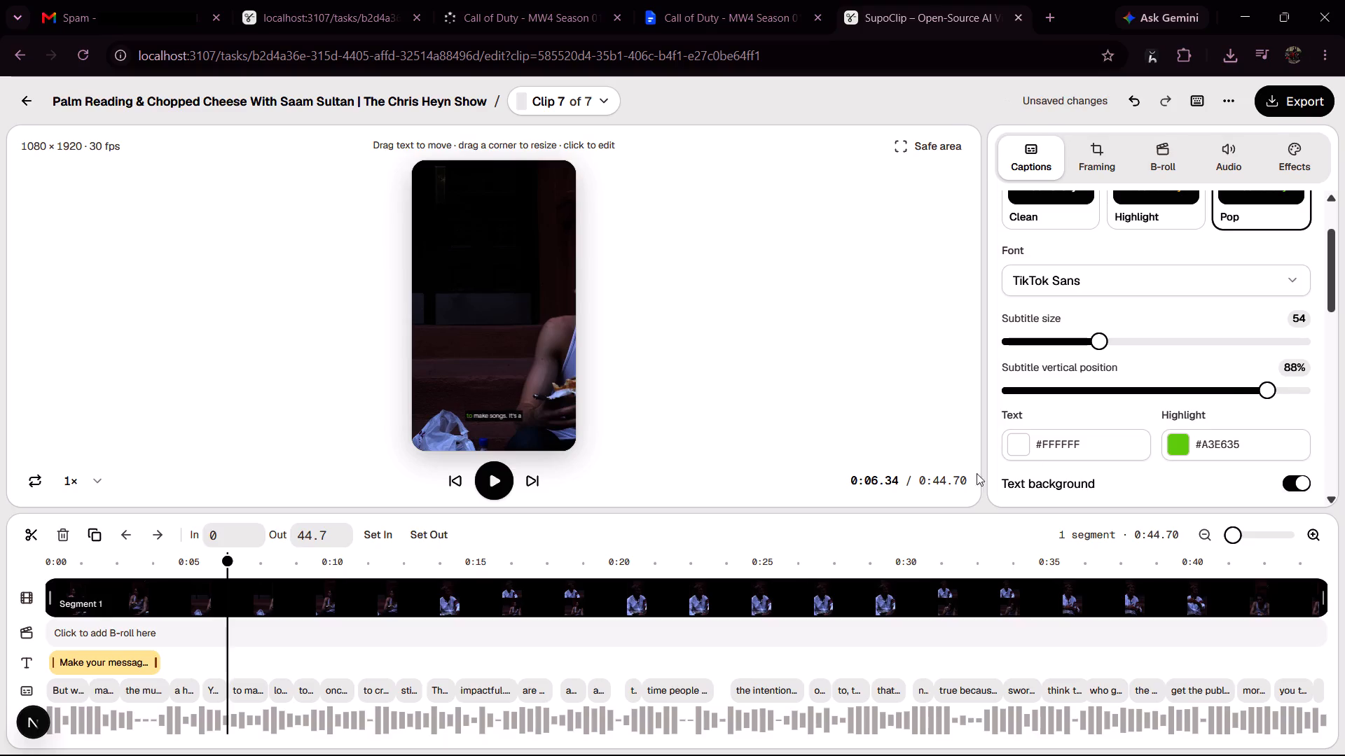
scroll(950, 478, down, 2)
Set the subtitle vertical position of the "lot easier to get someone" caption to 87%.
click(278, 691)
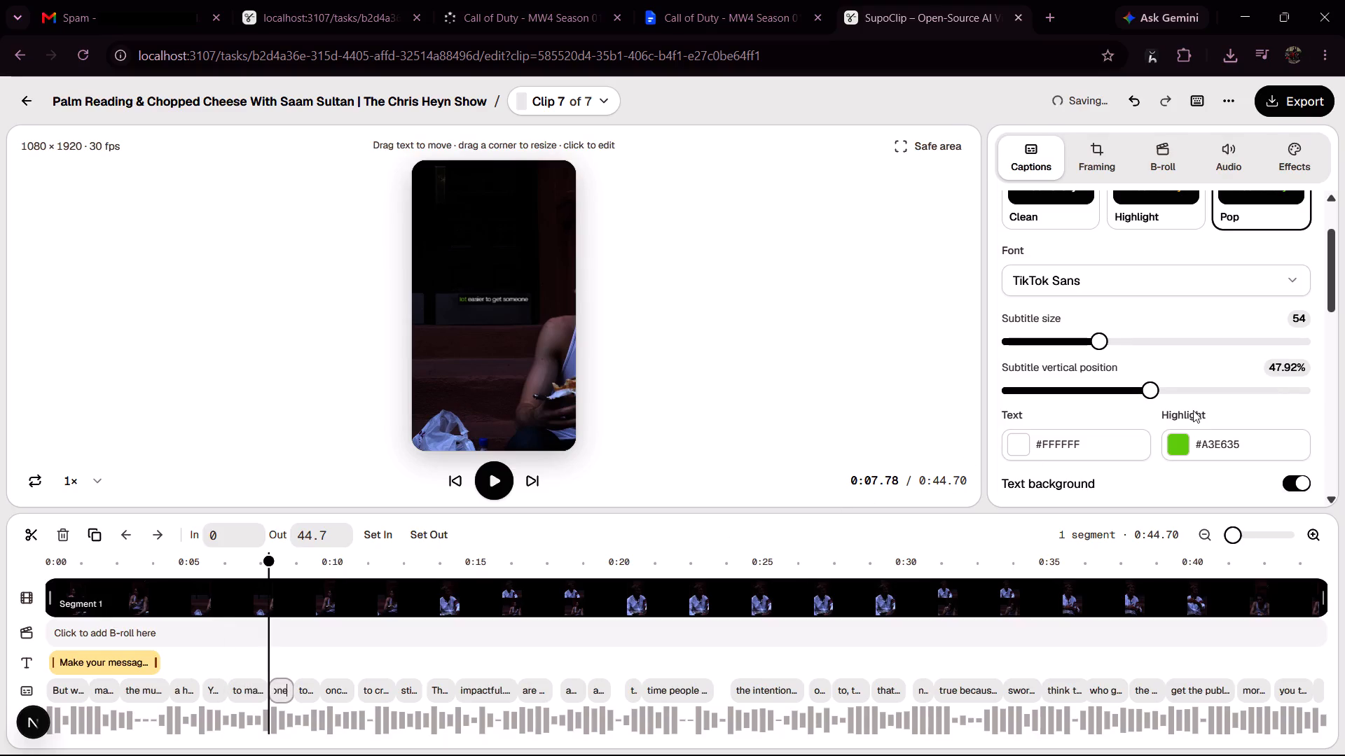
click(1179, 395)
click(1262, 390)
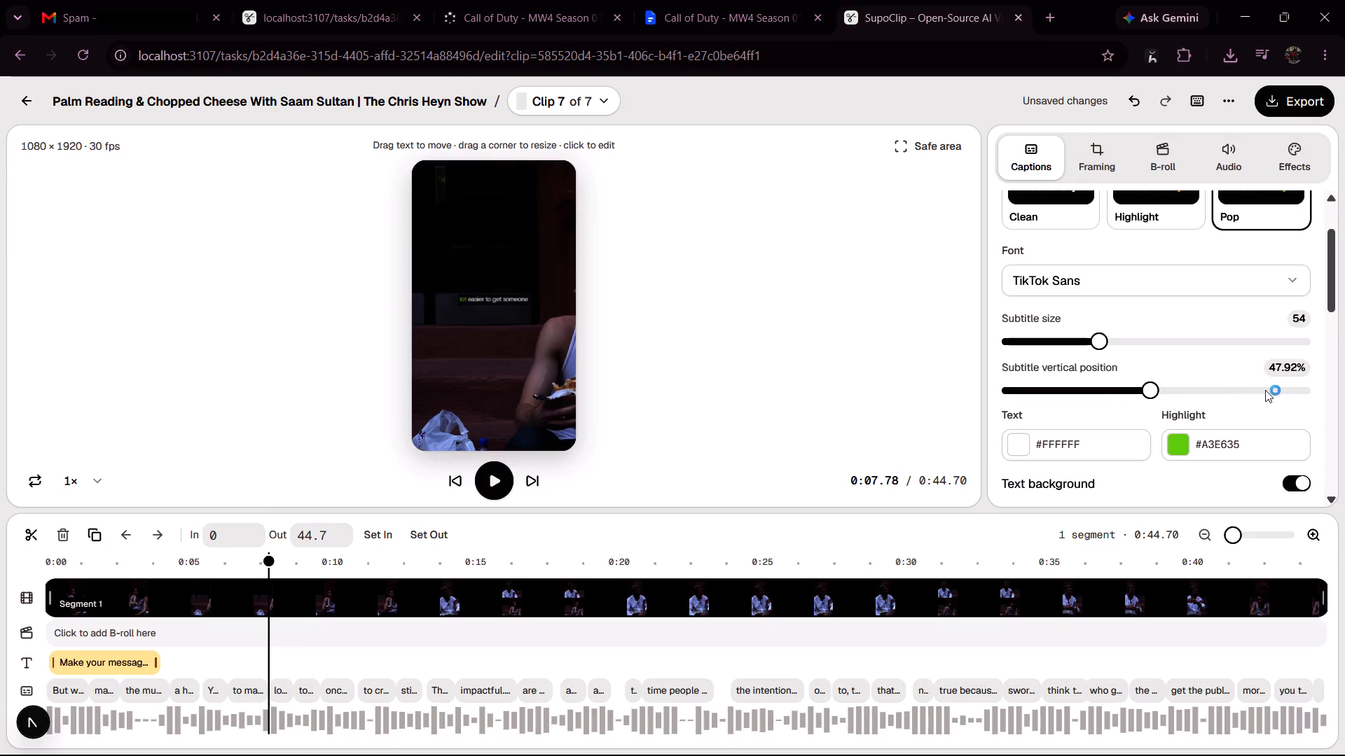
click(1267, 390)
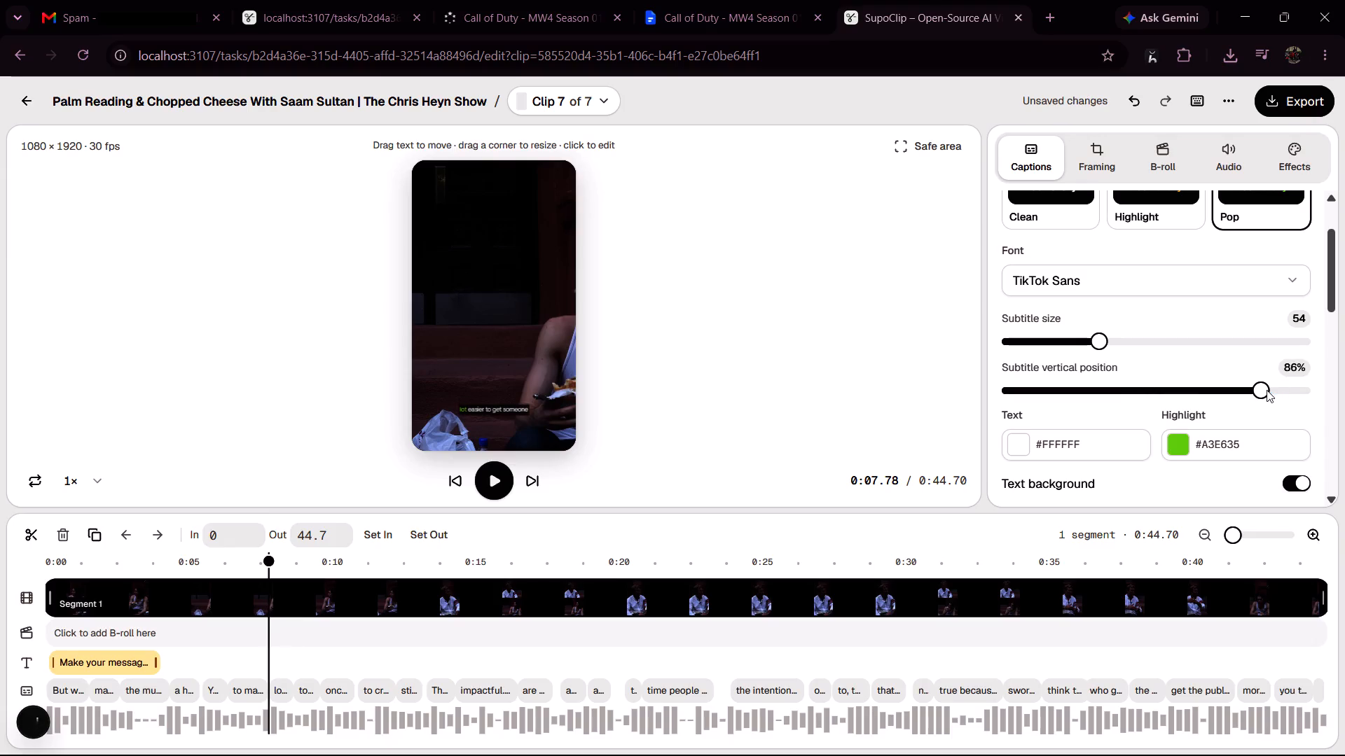
click(1269, 390)
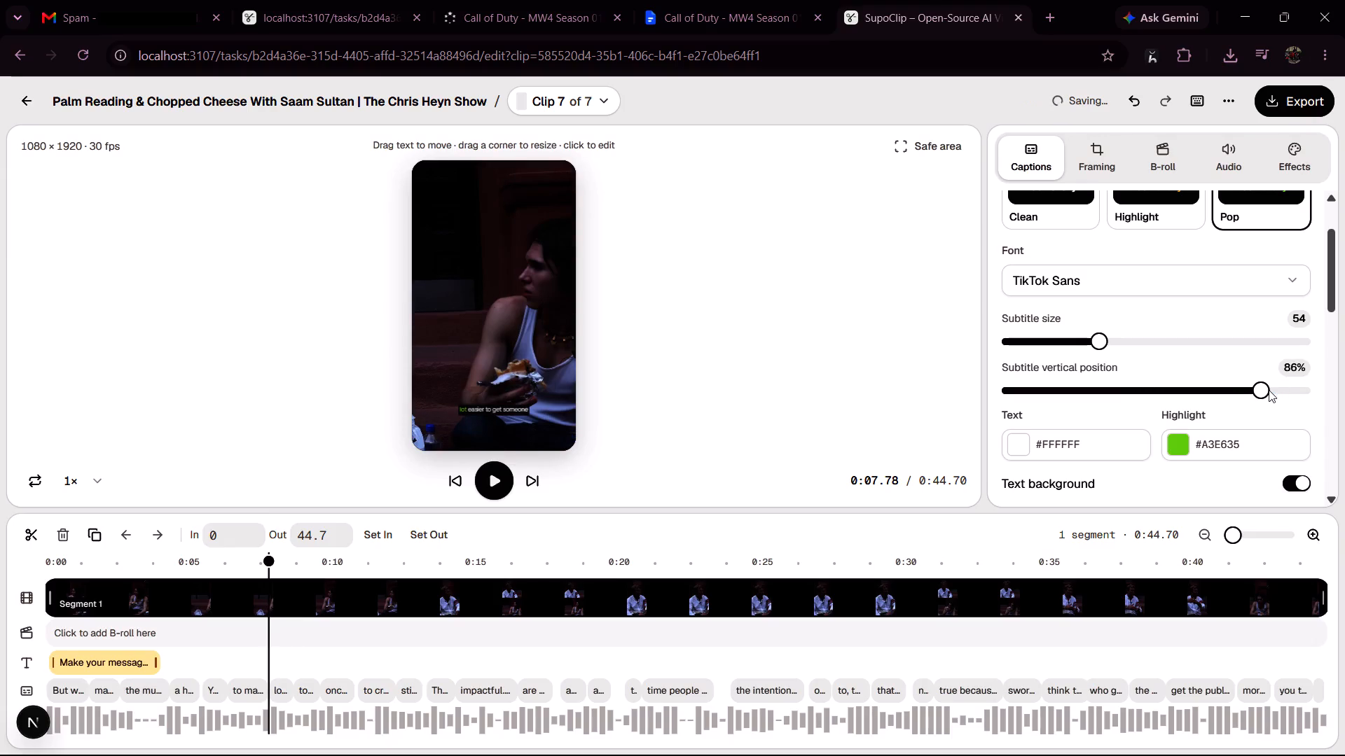
click(1269, 390)
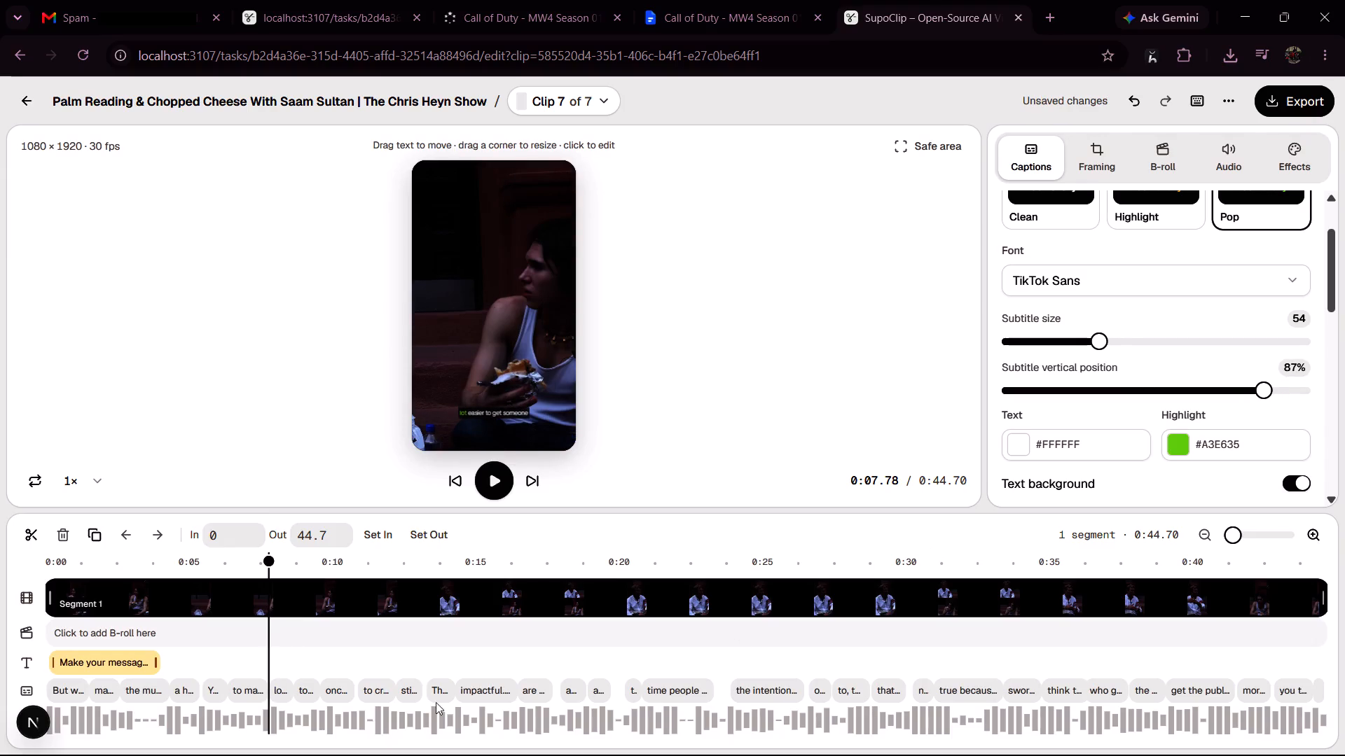
Set the subtitle vertical position of the "to listen to a song" caption to 88%.
click(305, 686)
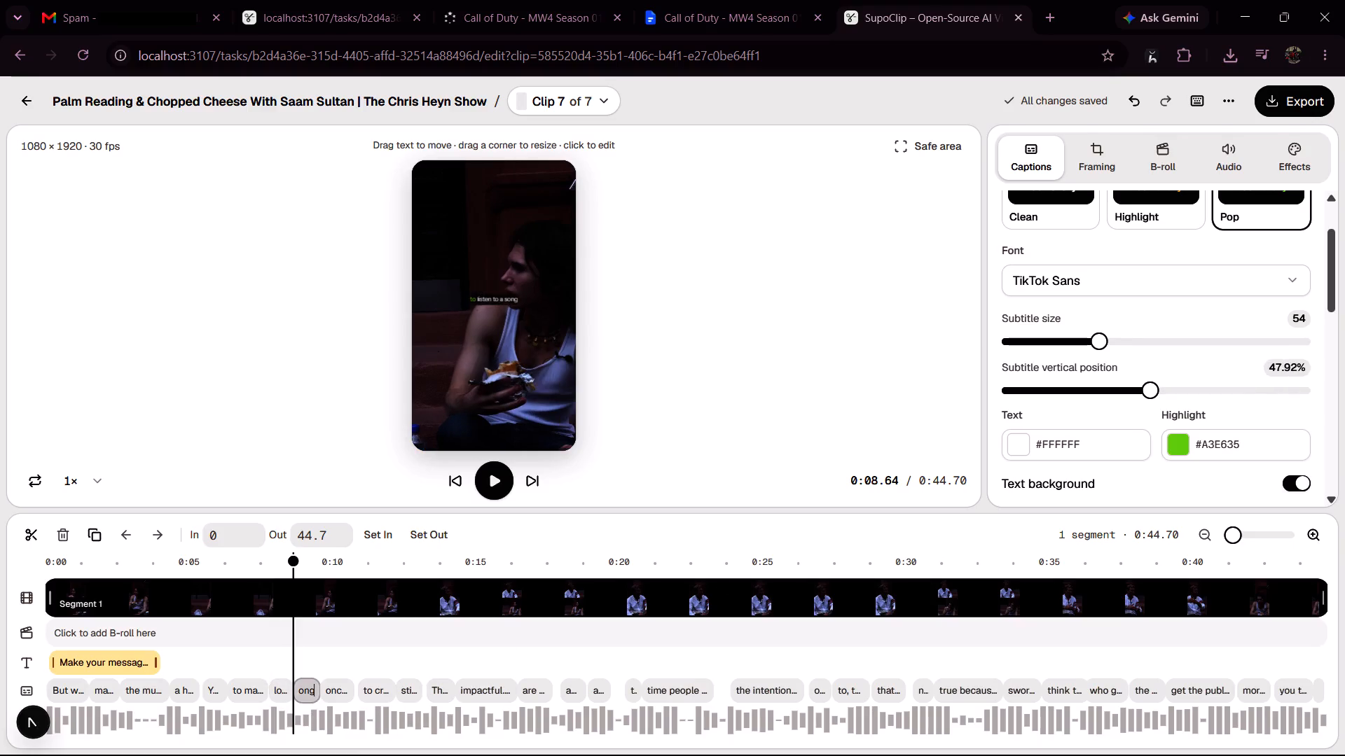
click(1273, 391)
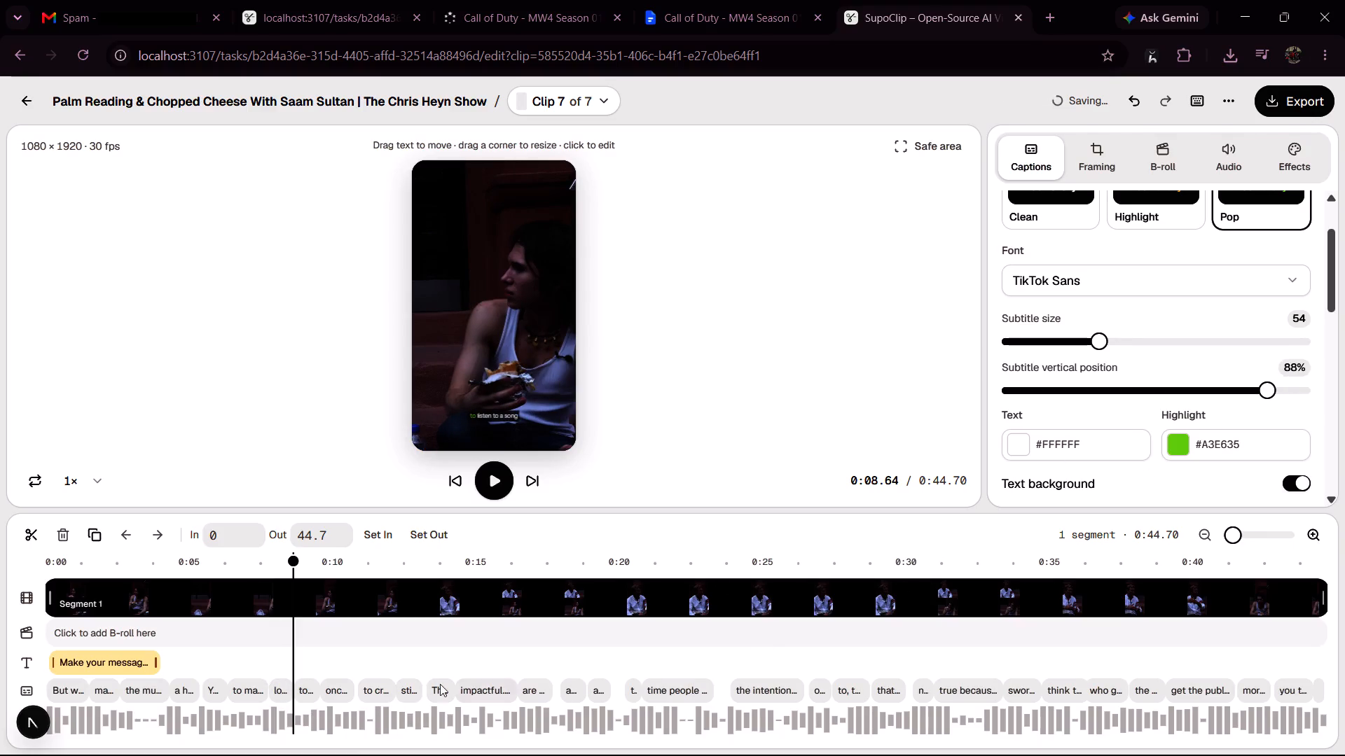
Set the subtitle vertical position of the "once over than it is" caption to 88%.
click(329, 691)
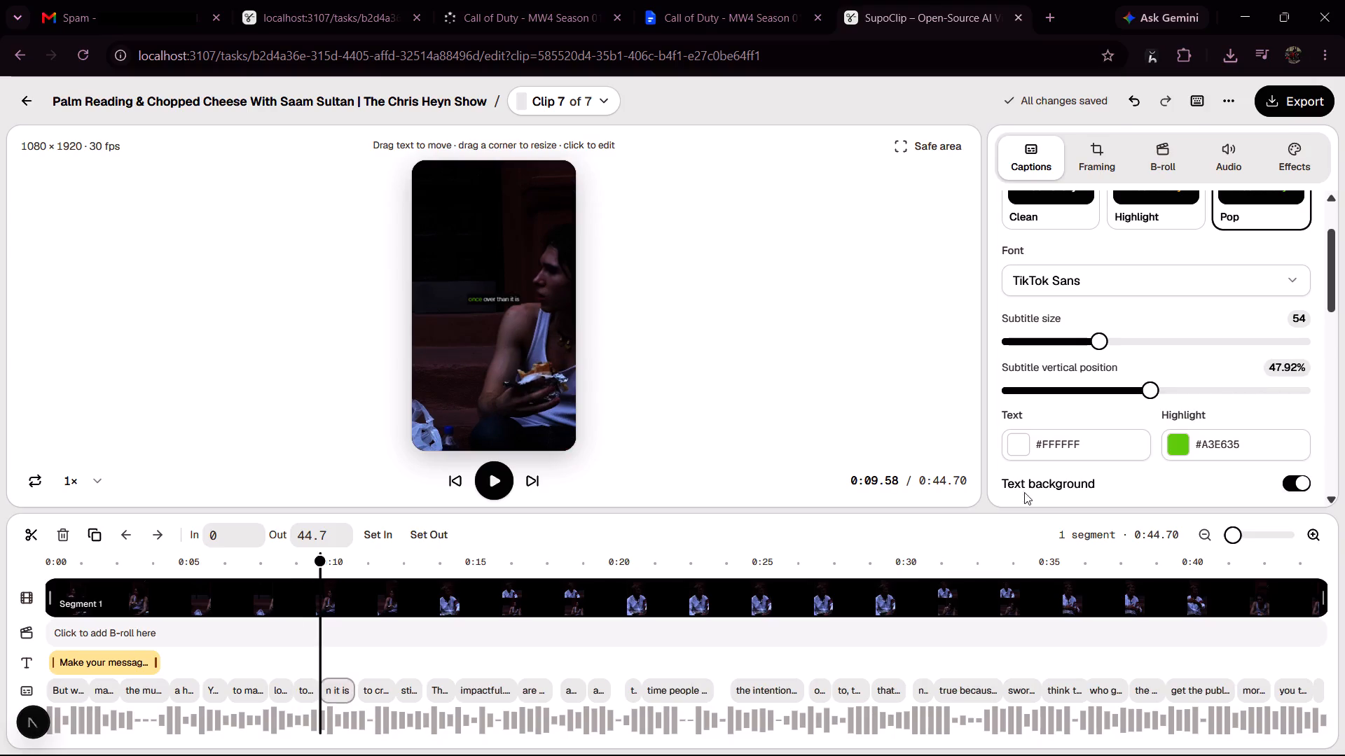
click(1272, 395)
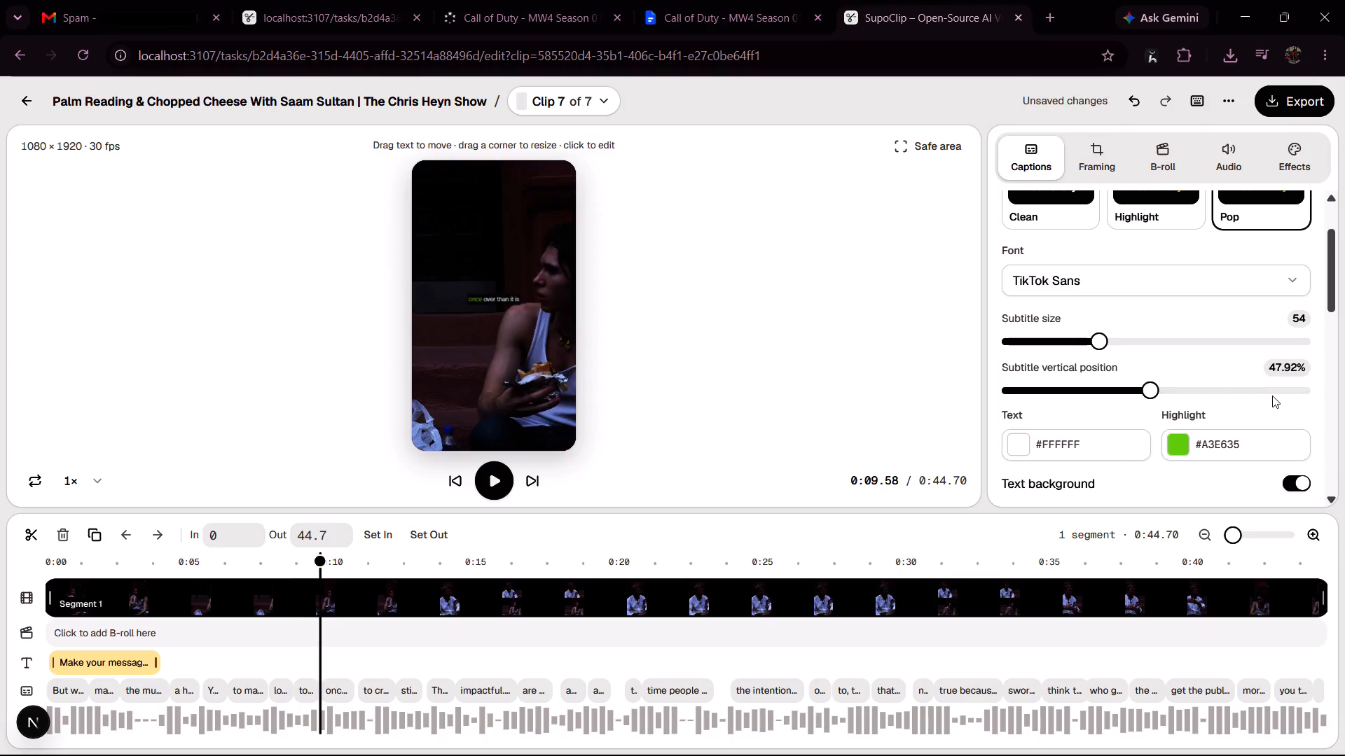
click(1272, 392)
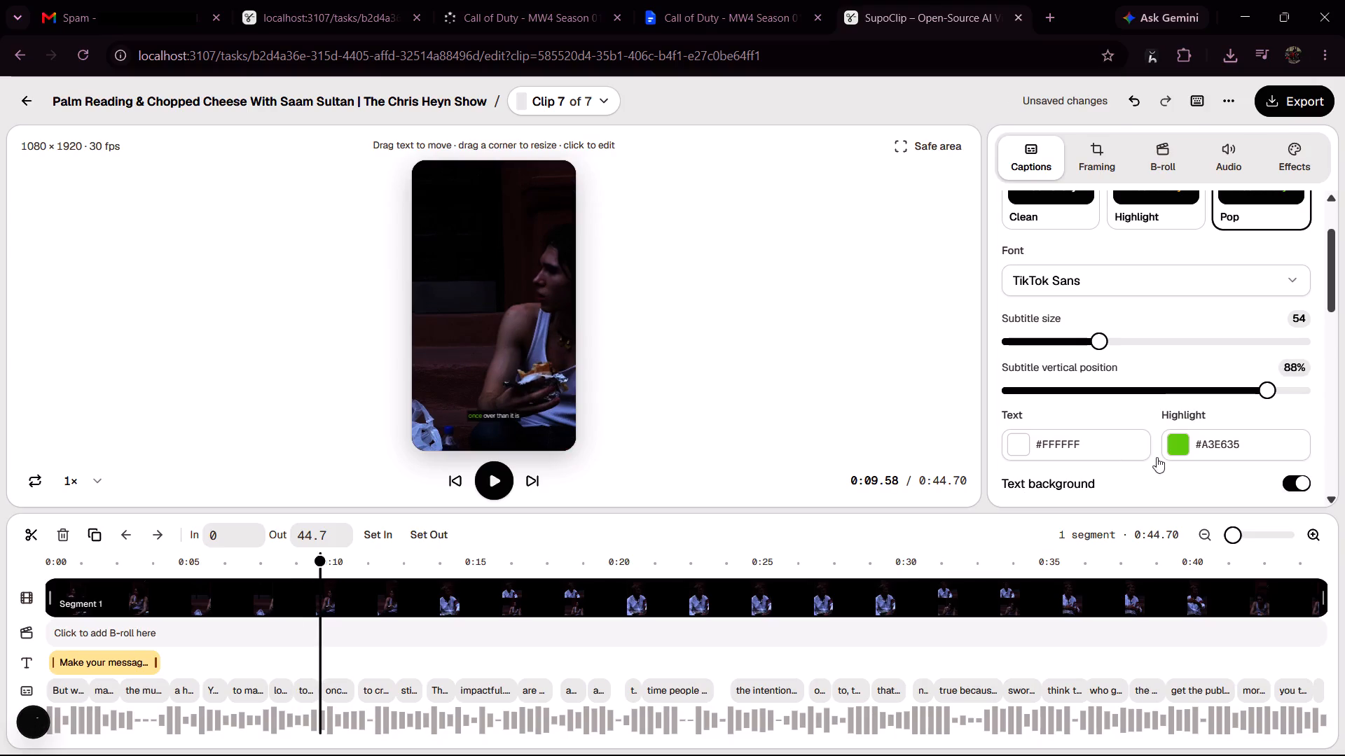
click(333, 692)
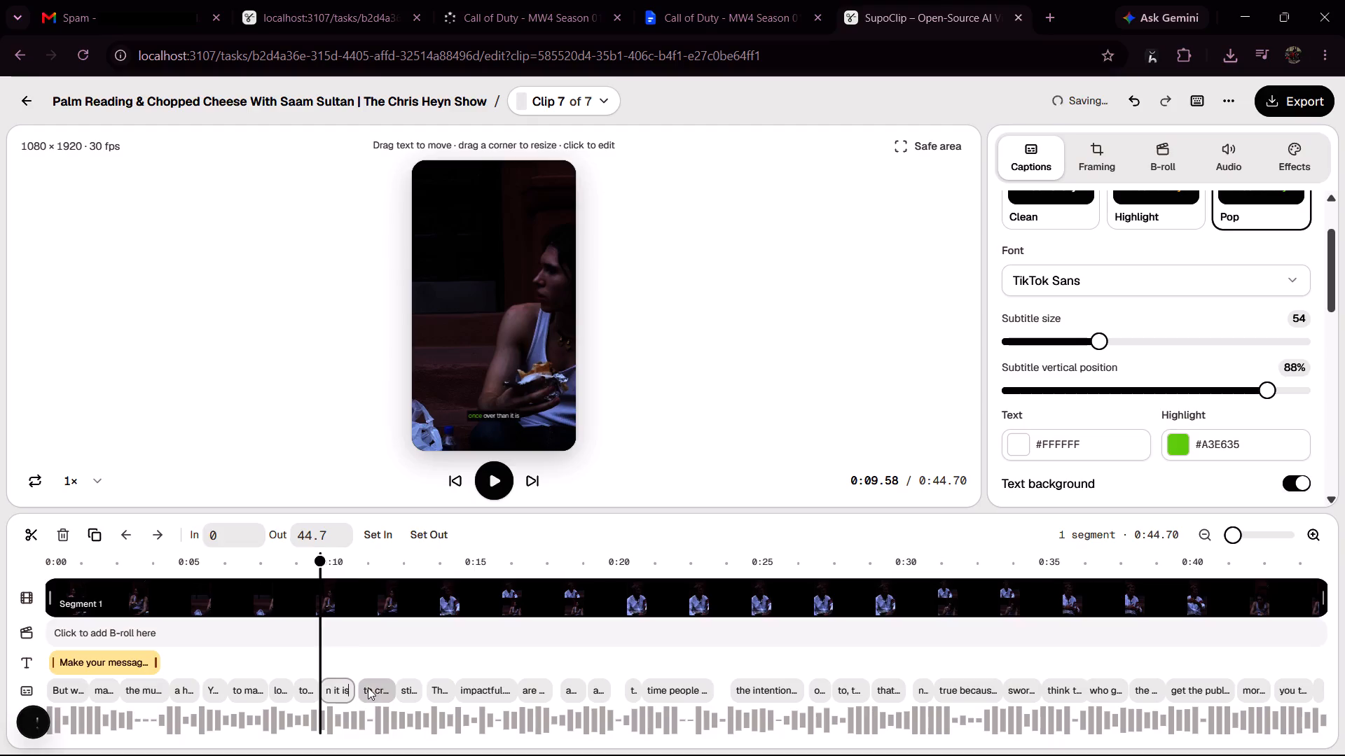
Set the subtitle vertical position of the "to create a message that" caption to 90%.
click(371, 687)
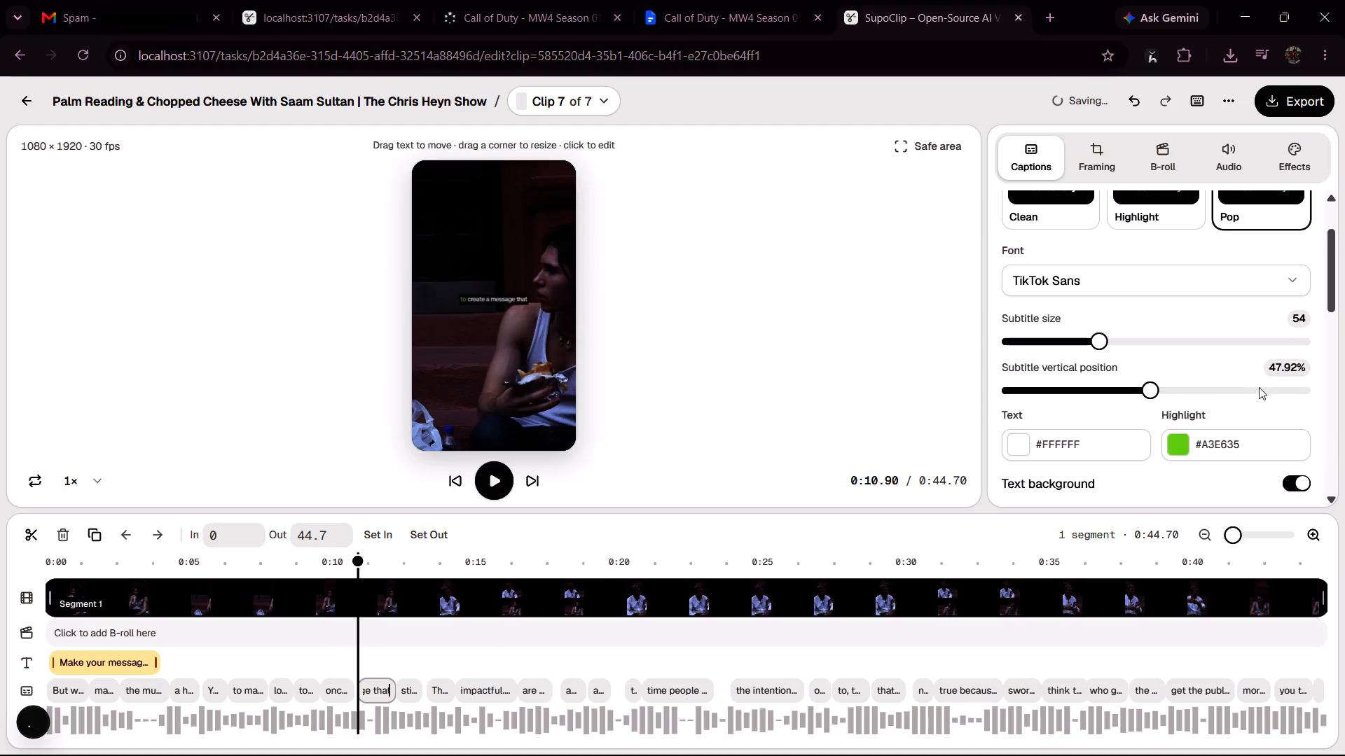
click(1265, 391)
click(1279, 391)
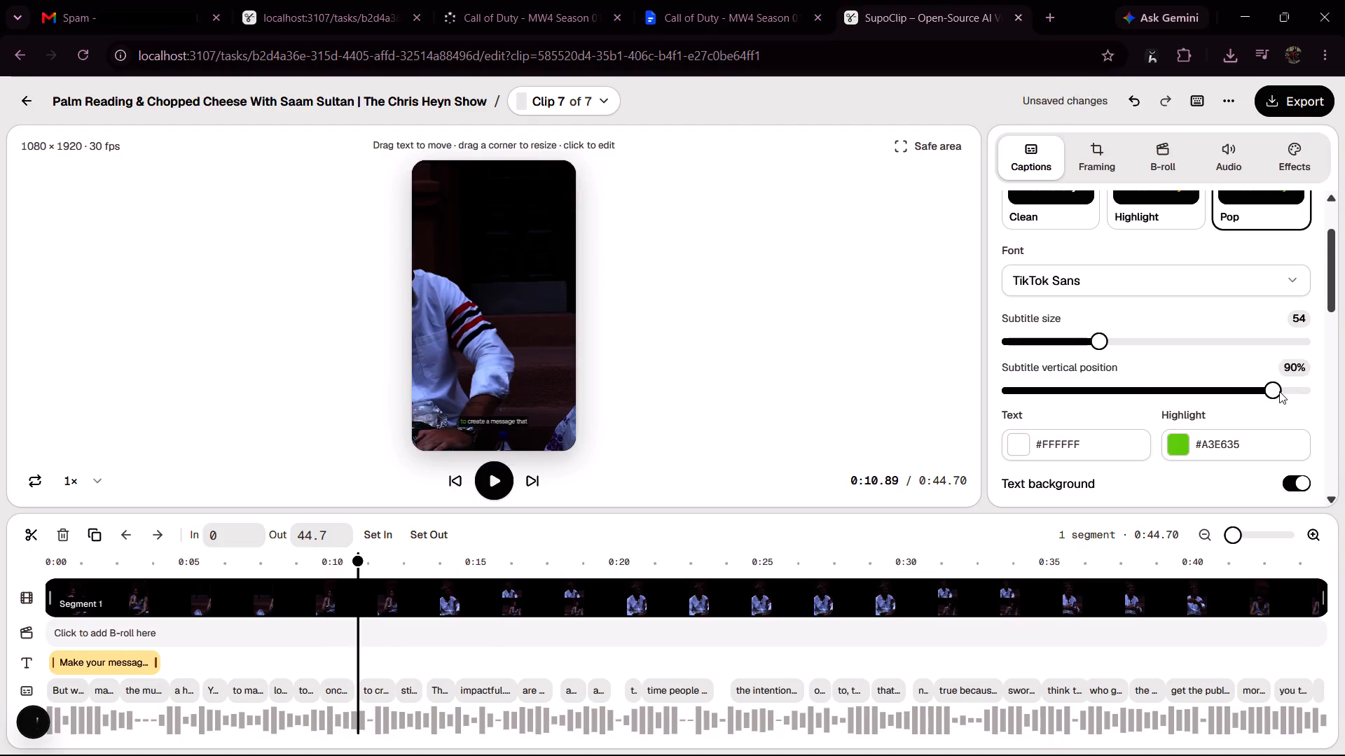
Set the subtitle vertical position of the "sticks with them for life." caption to 85%.
click(406, 688)
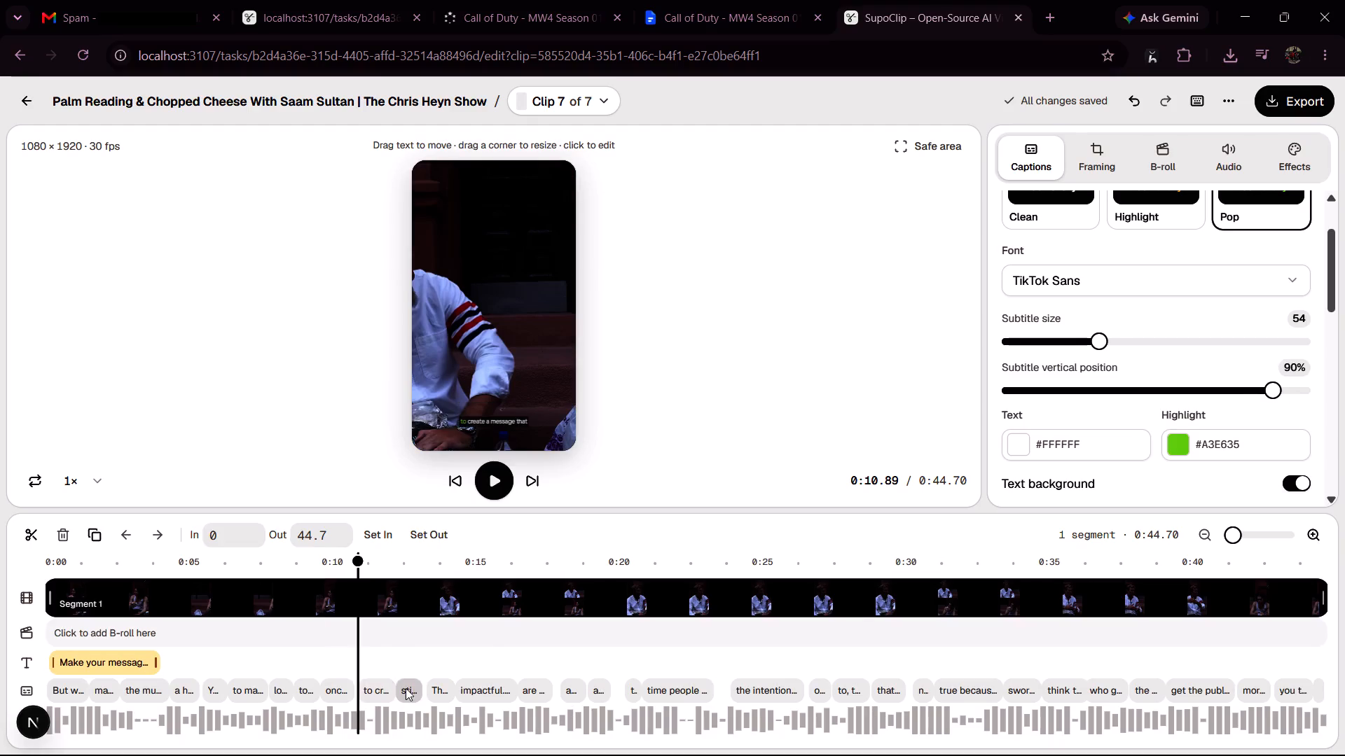
click(1253, 388)
click(1259, 391)
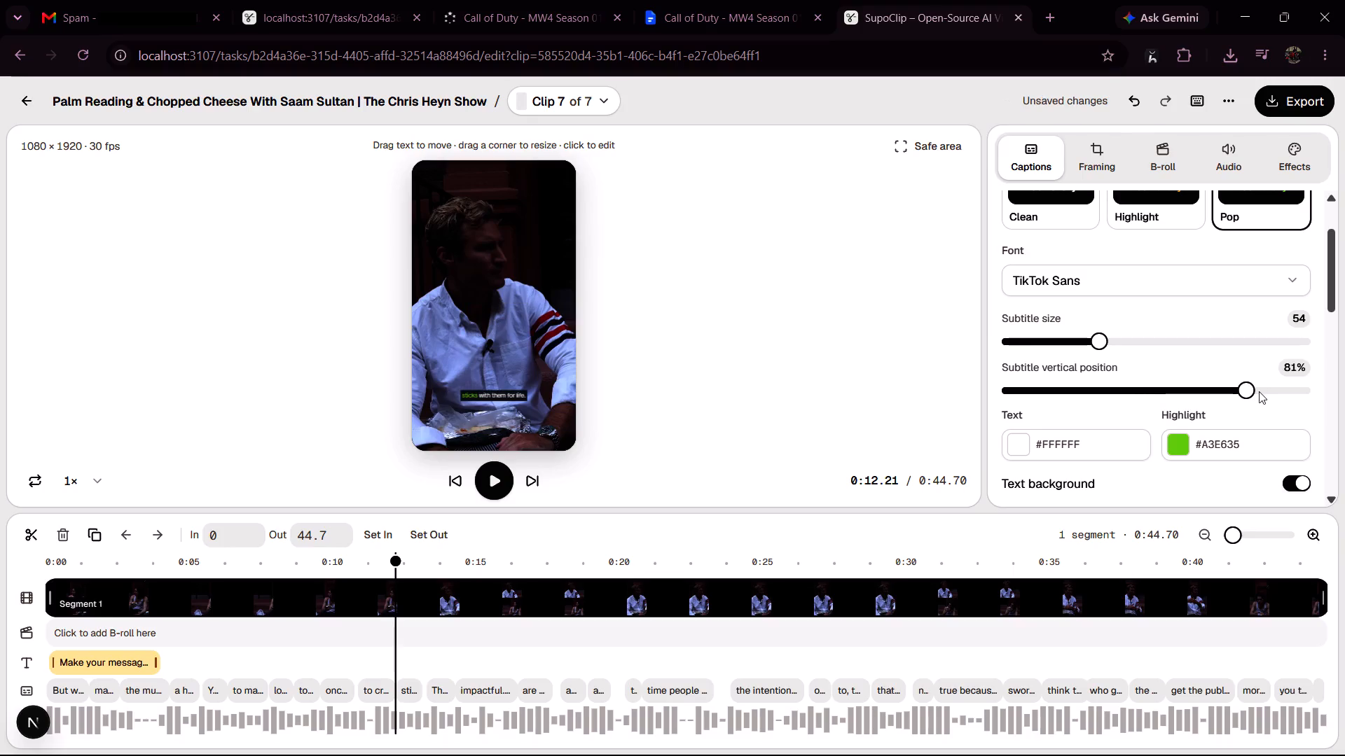
click(1265, 391)
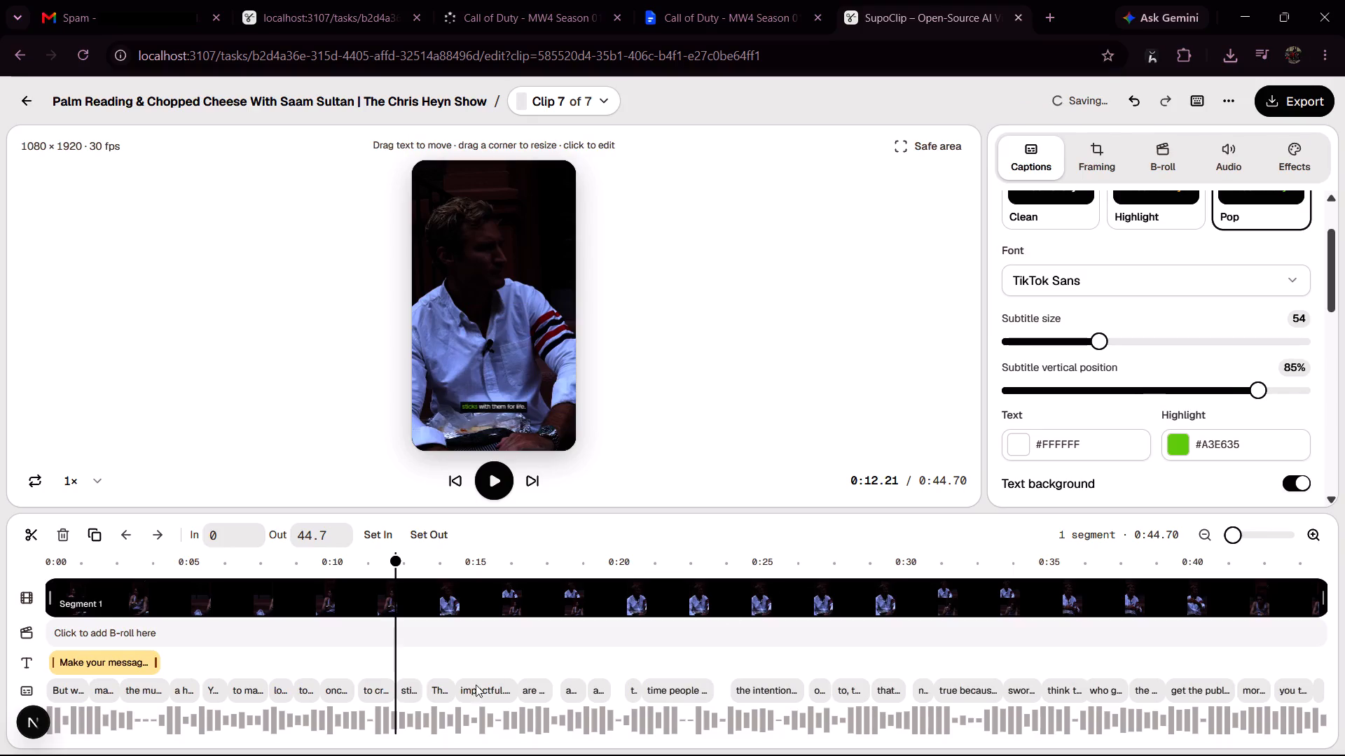
Set the subtitle vertical position of the "That's a little bit more" caption to 88%.
click(435, 688)
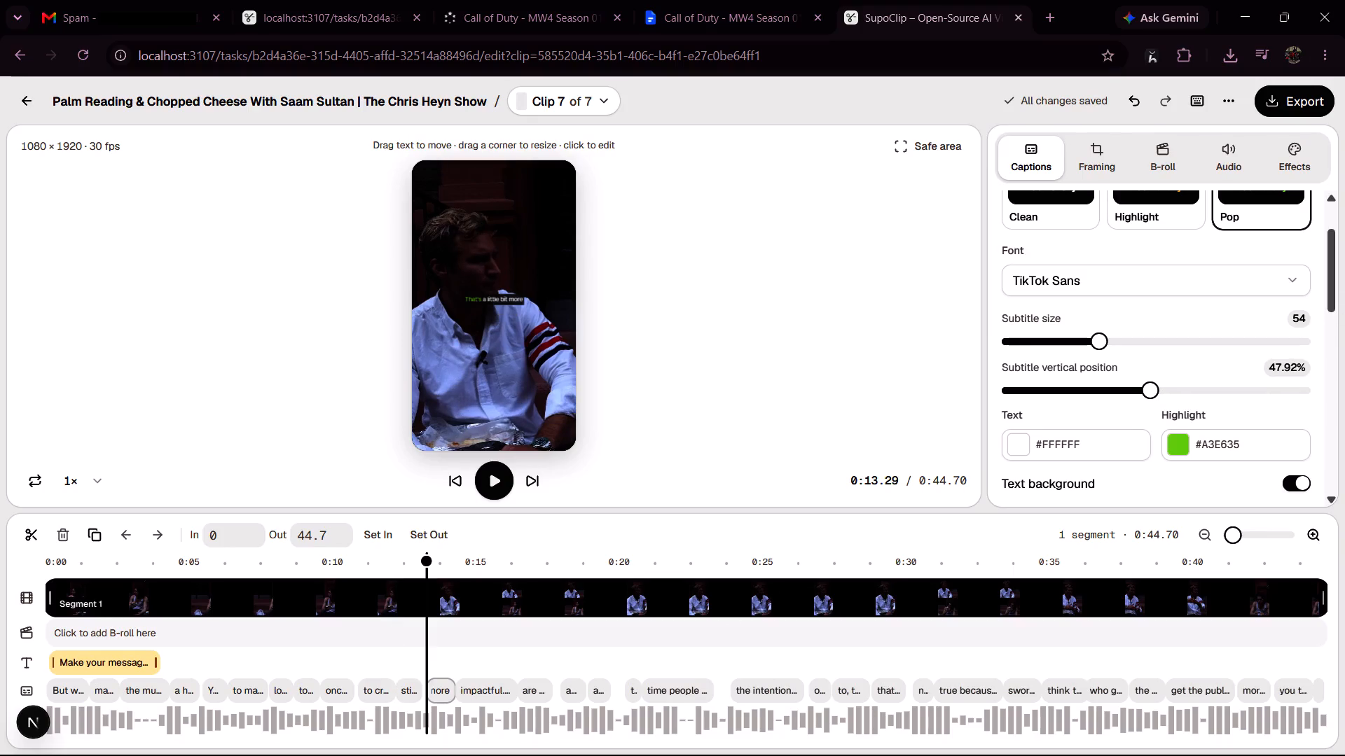
click(1248, 387)
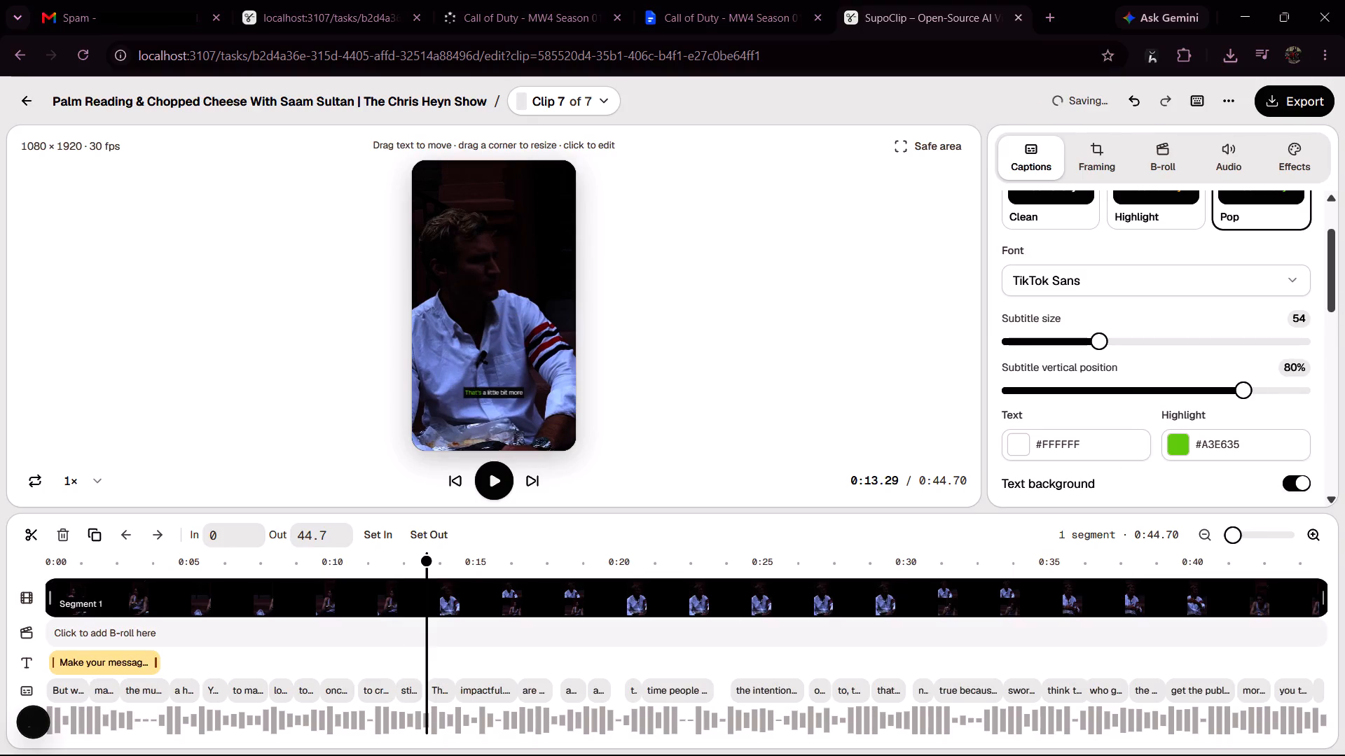
click(1272, 388)
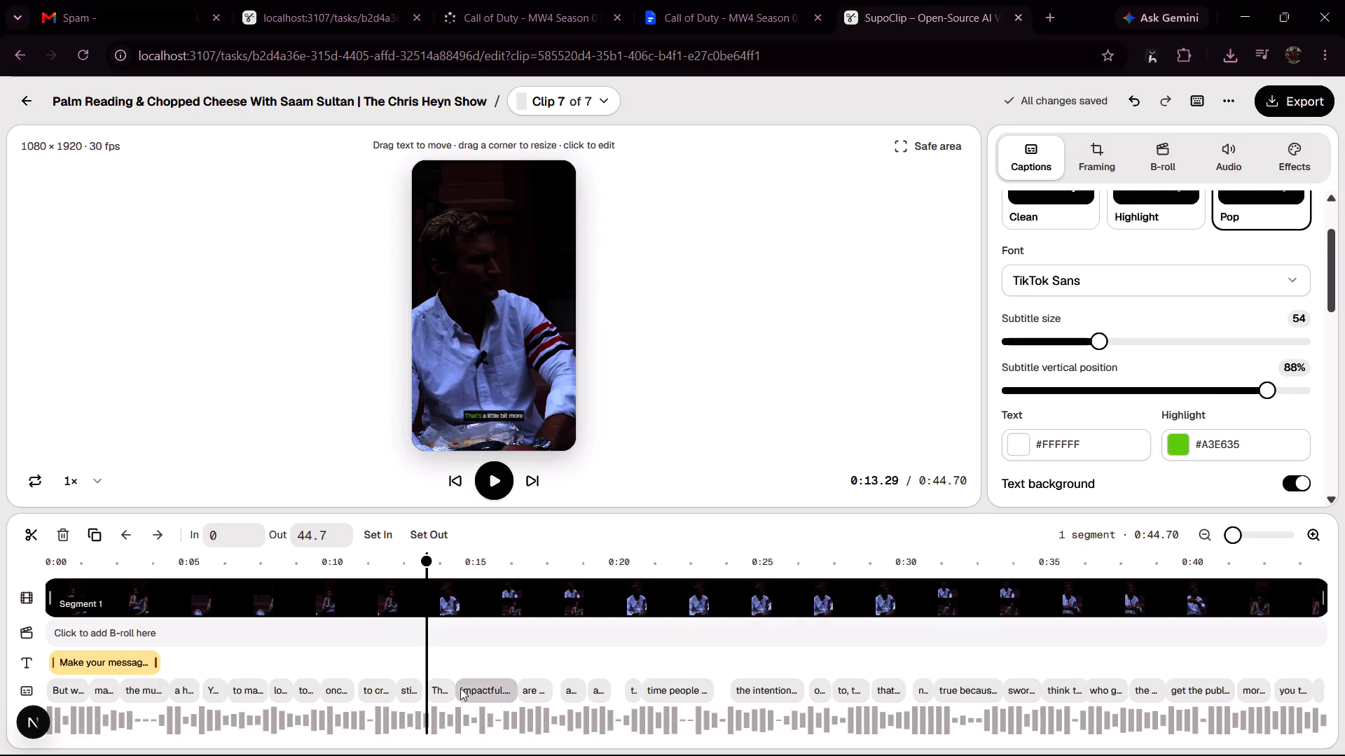
Set the subtitle vertical position of the "impactful. And so when people" caption to 86%.
click(460, 688)
click(1255, 395)
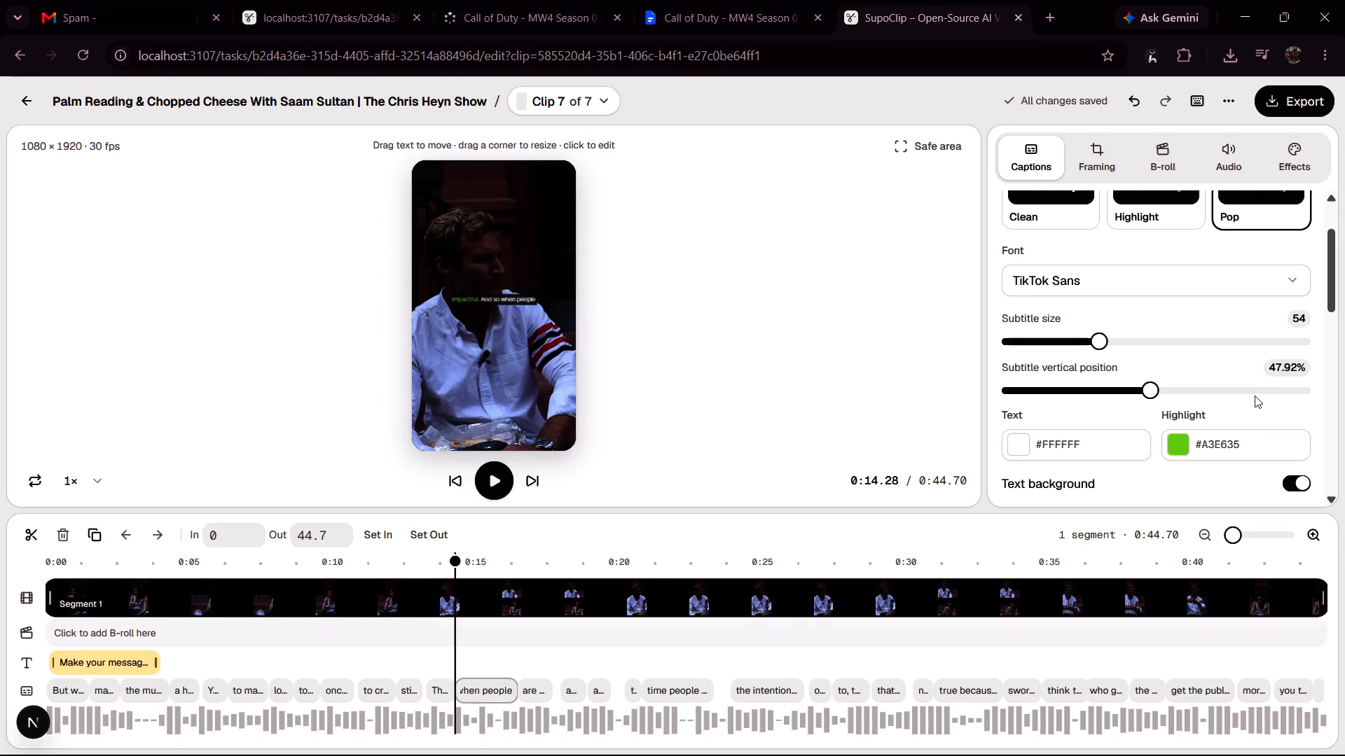
click(1262, 391)
click(1269, 390)
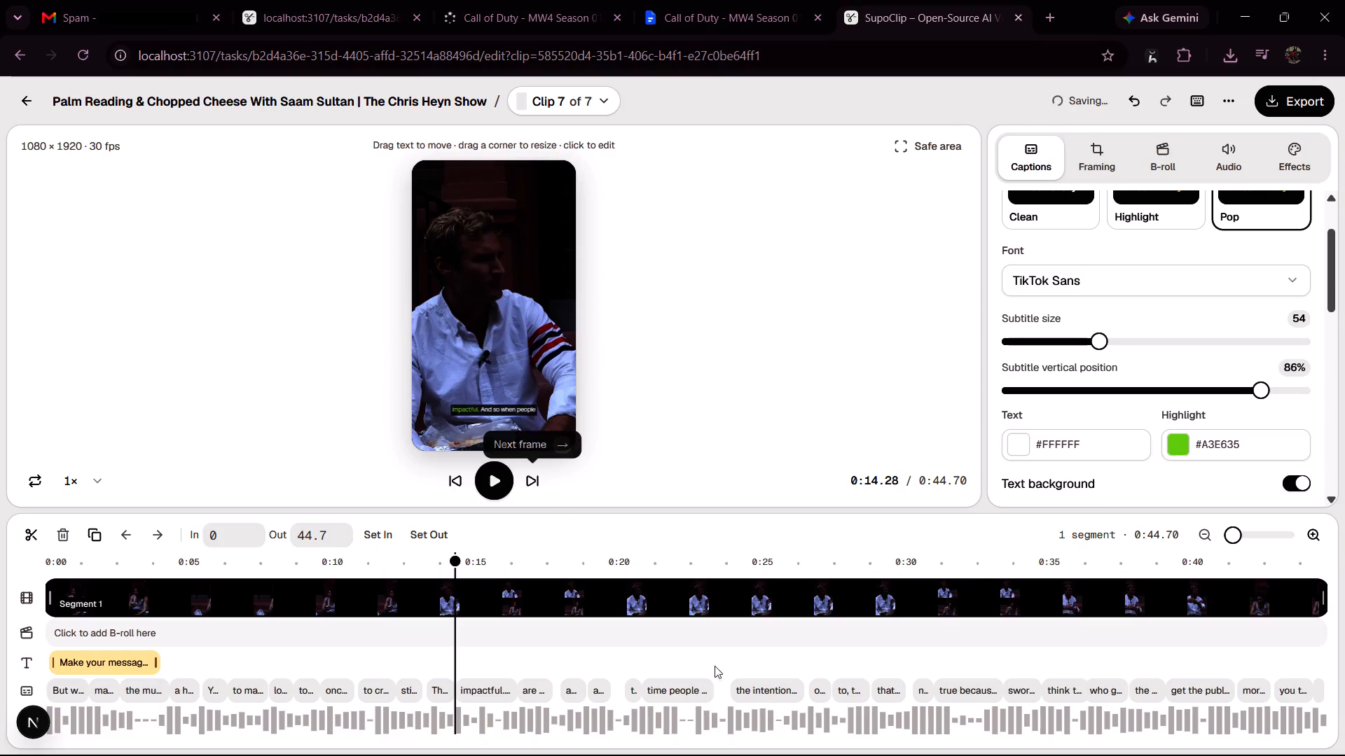
Set the subtitle vertical position of the "are thinking about chasing stardom" caption to 88%.
click(532, 685)
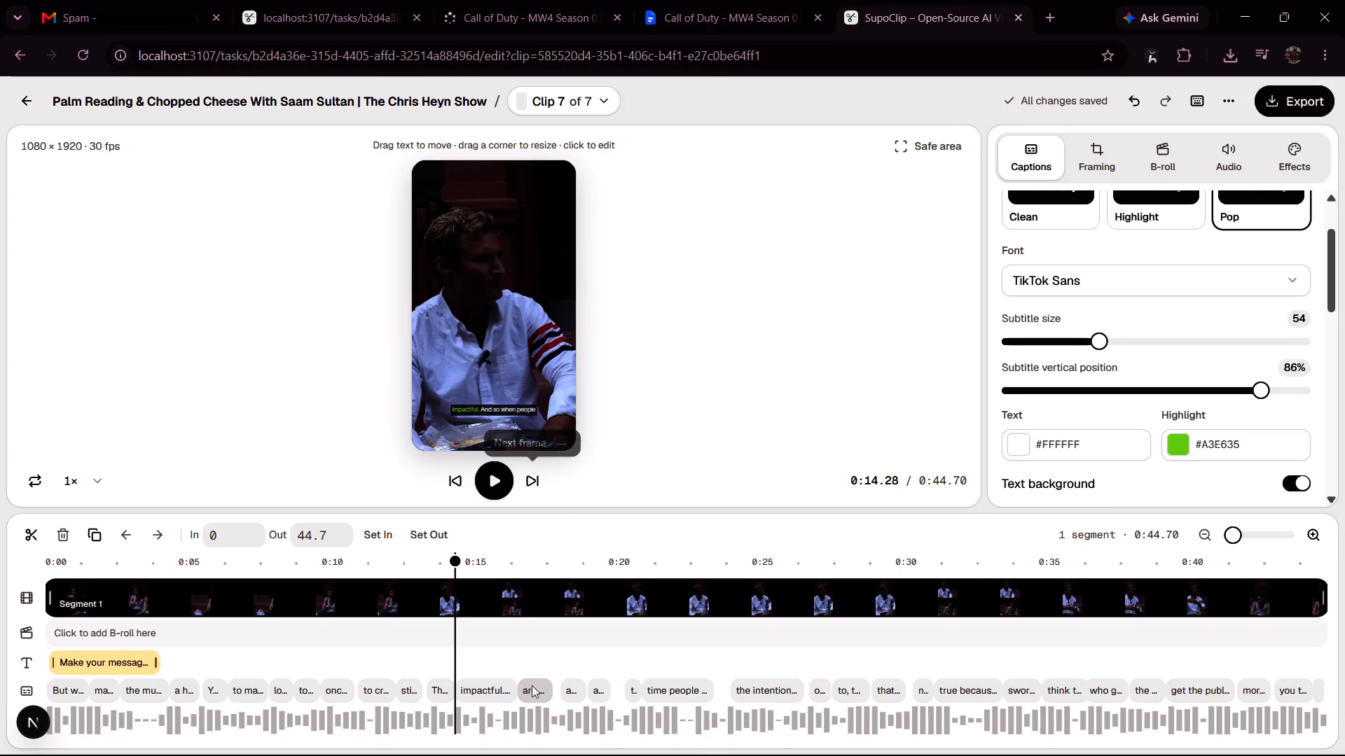
click(1265, 390)
click(1275, 393)
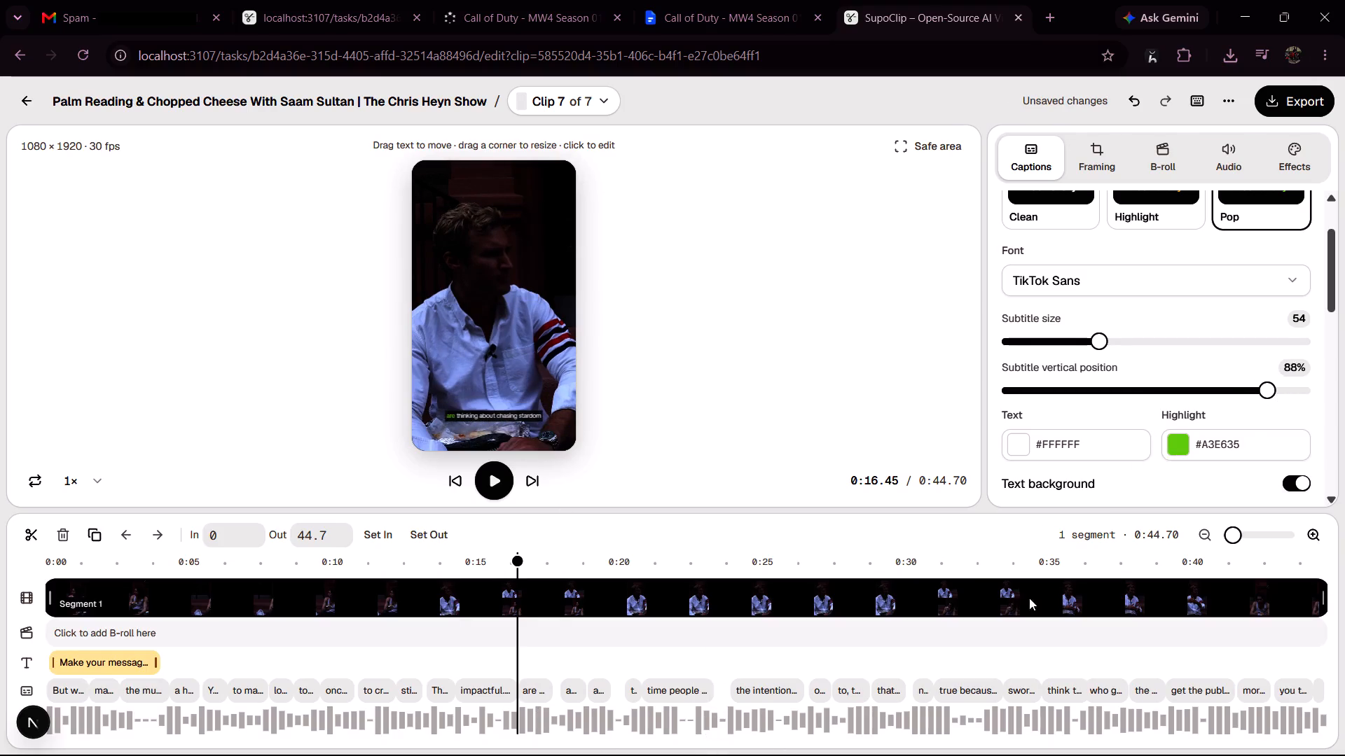
click(542, 687)
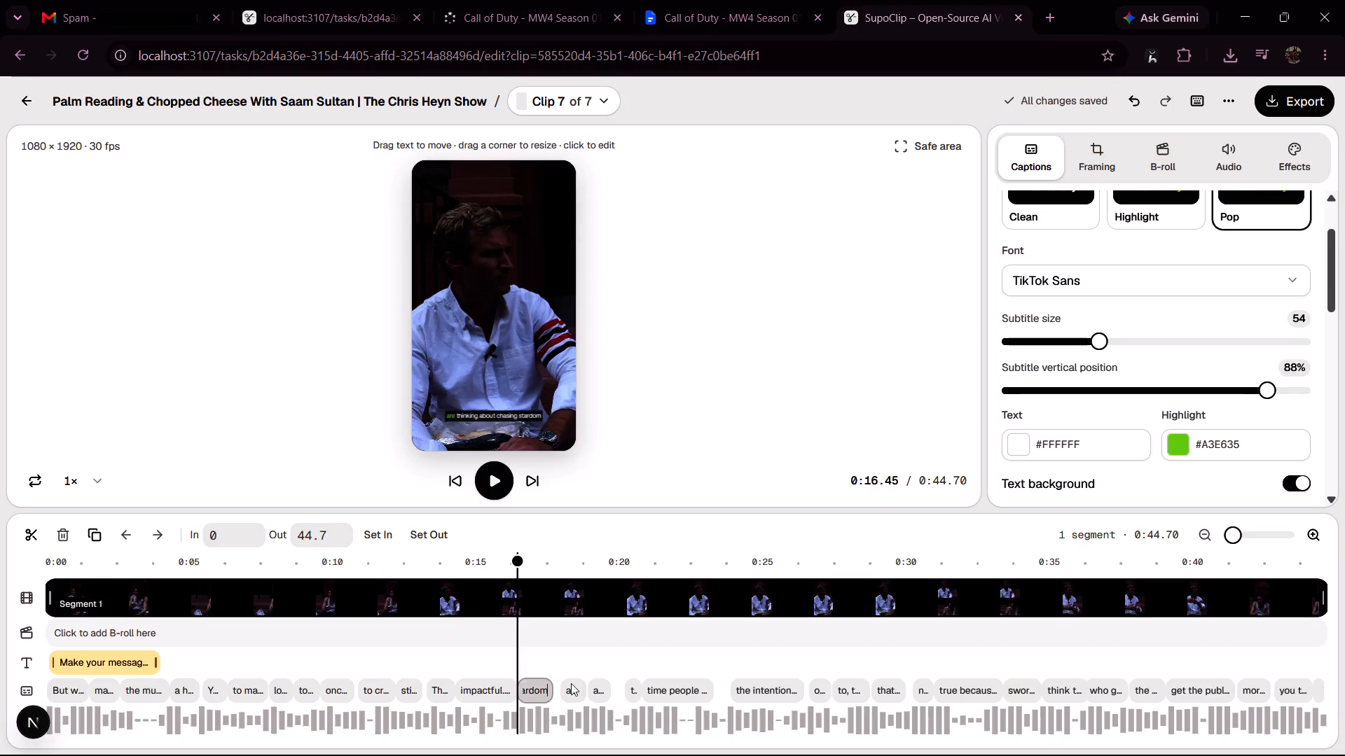
Set the subtitle vertical position of the "and sort of being in" caption to 89%.
click(578, 687)
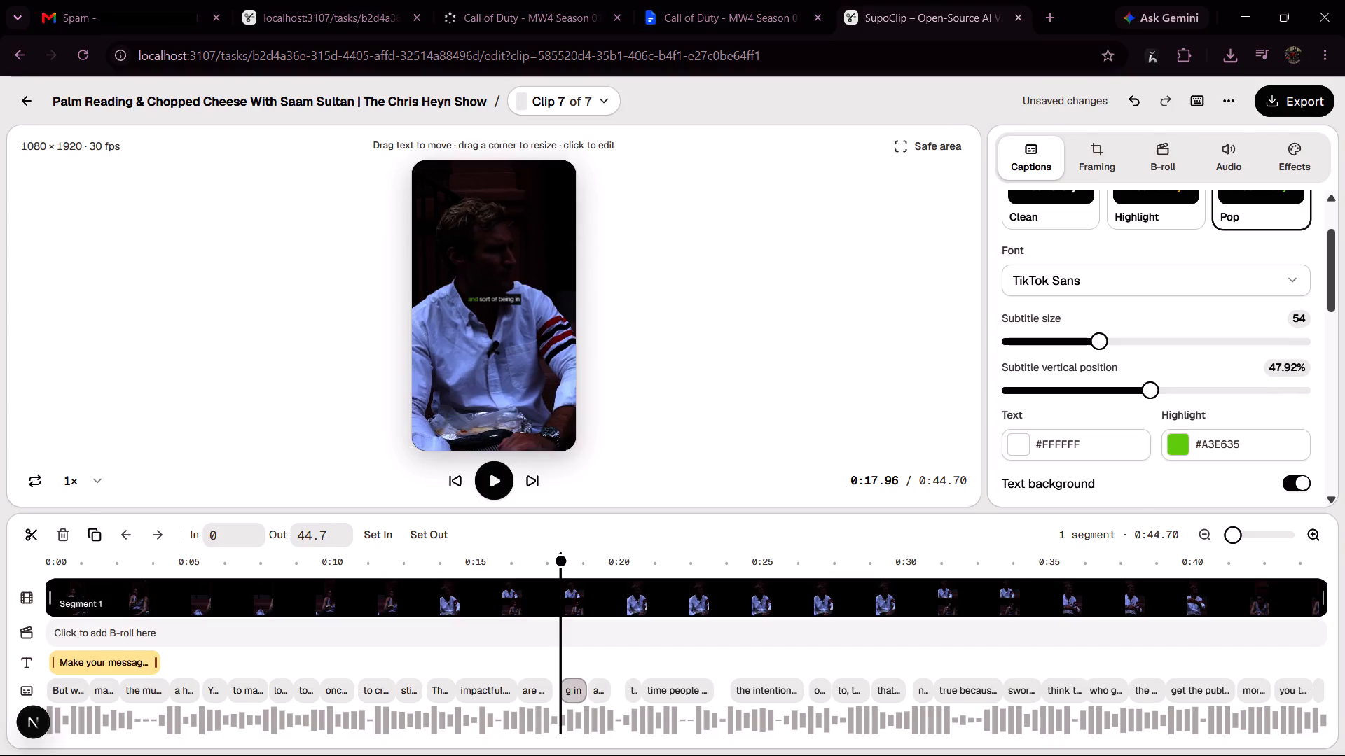
click(1231, 394)
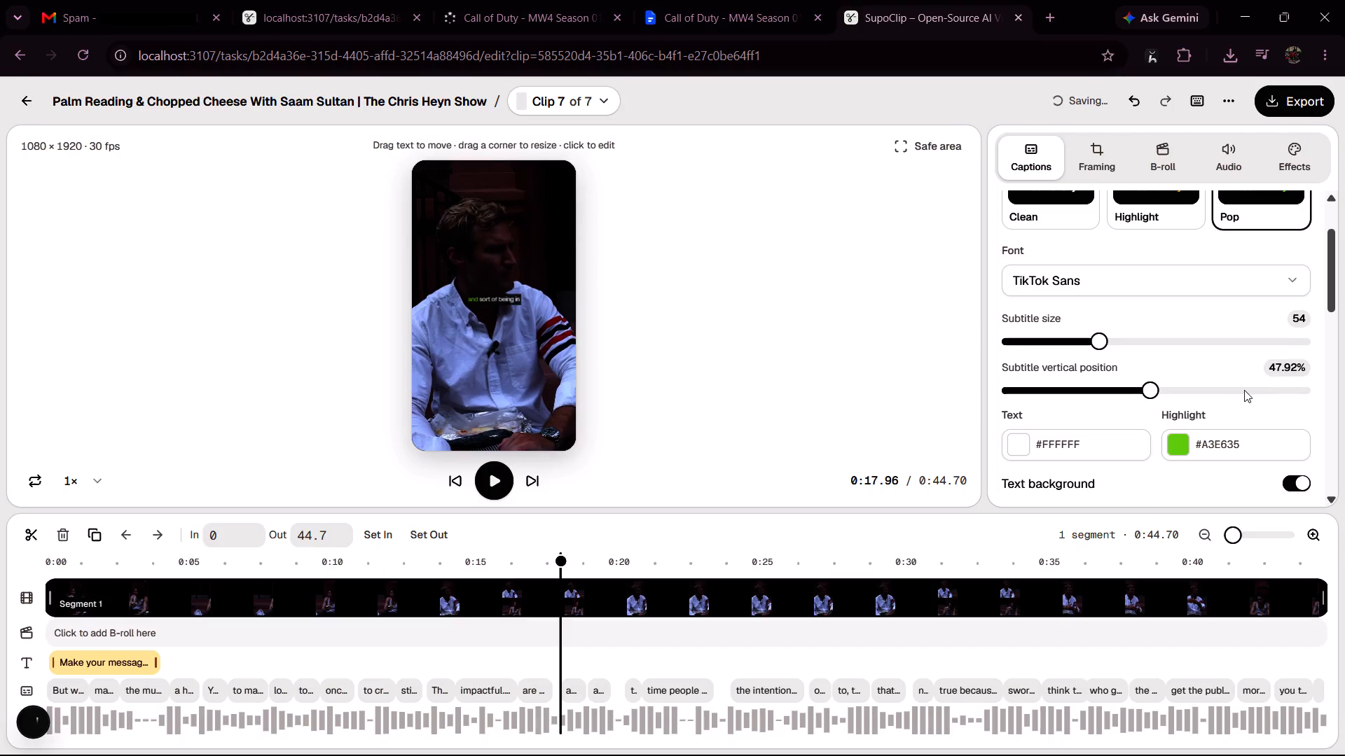
click(1244, 390)
click(1252, 390)
click(1260, 392)
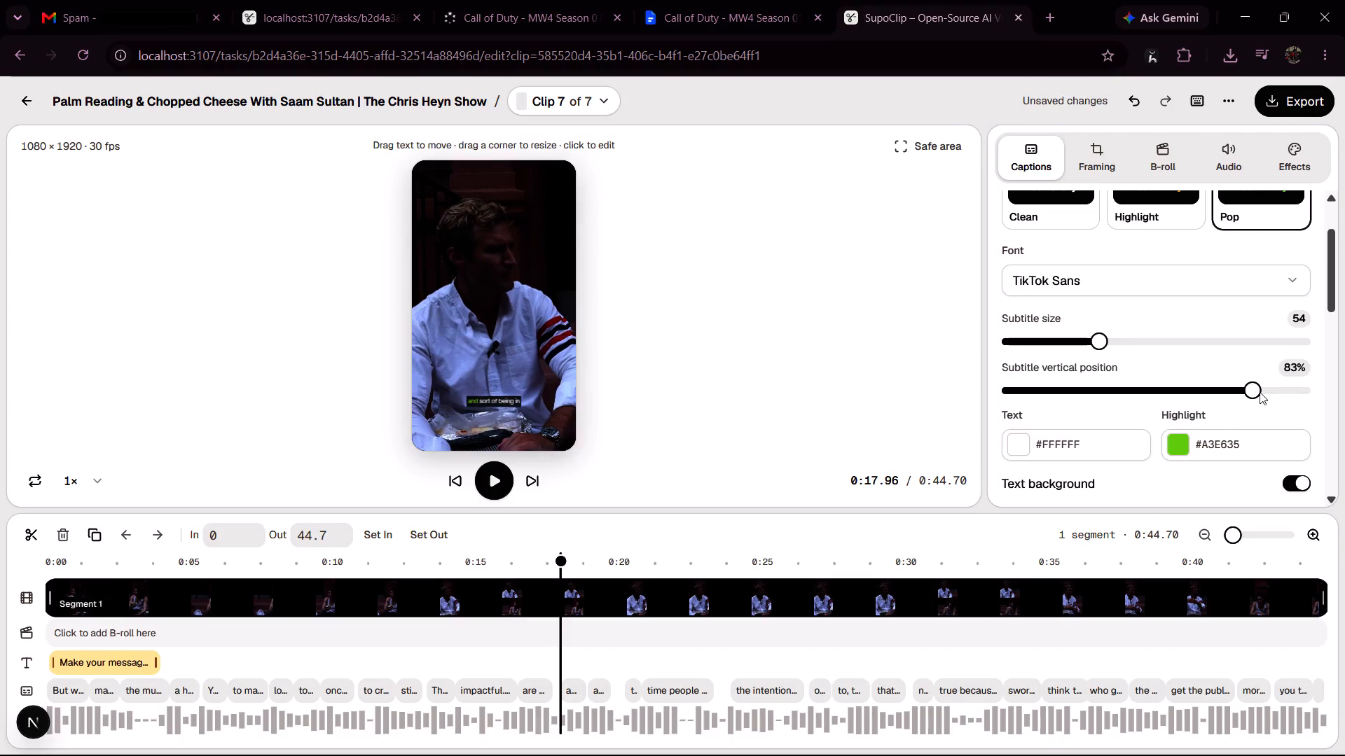
click(1261, 393)
click(1271, 394)
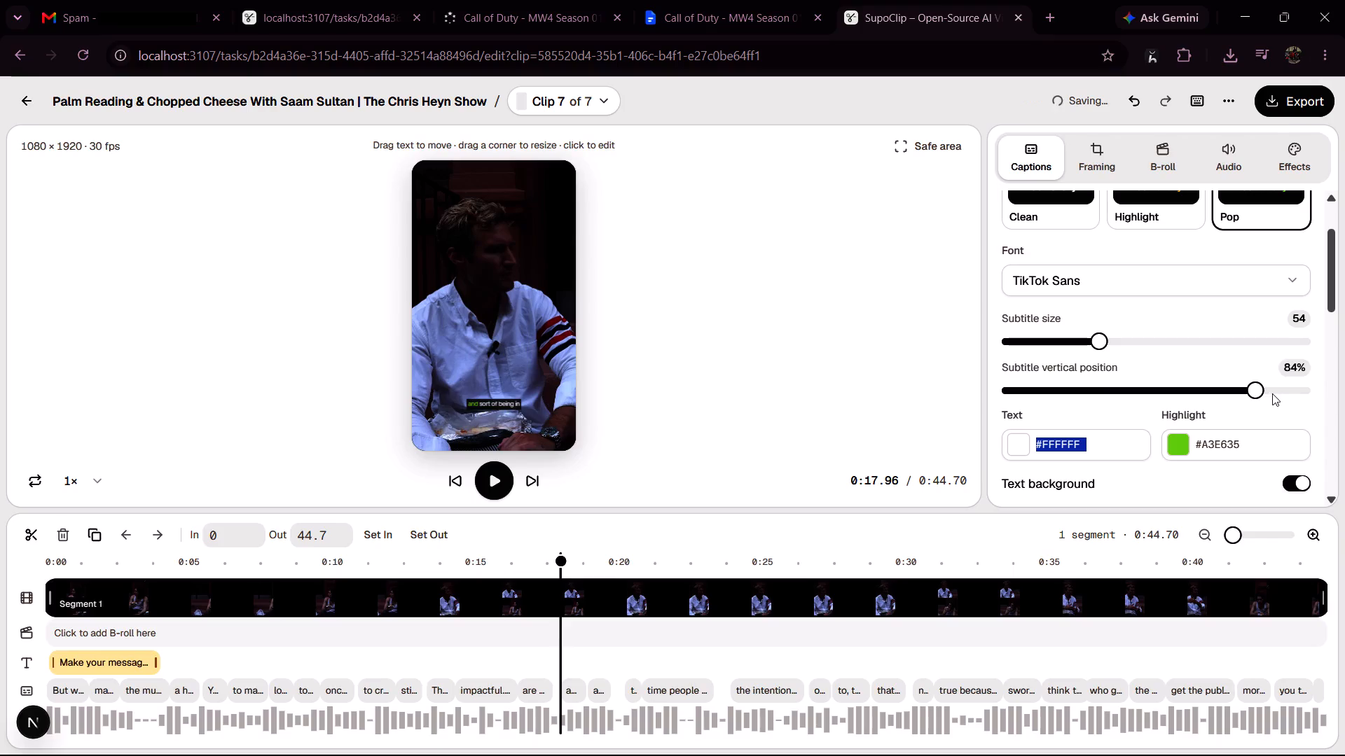
click(1274, 384)
click(1276, 387)
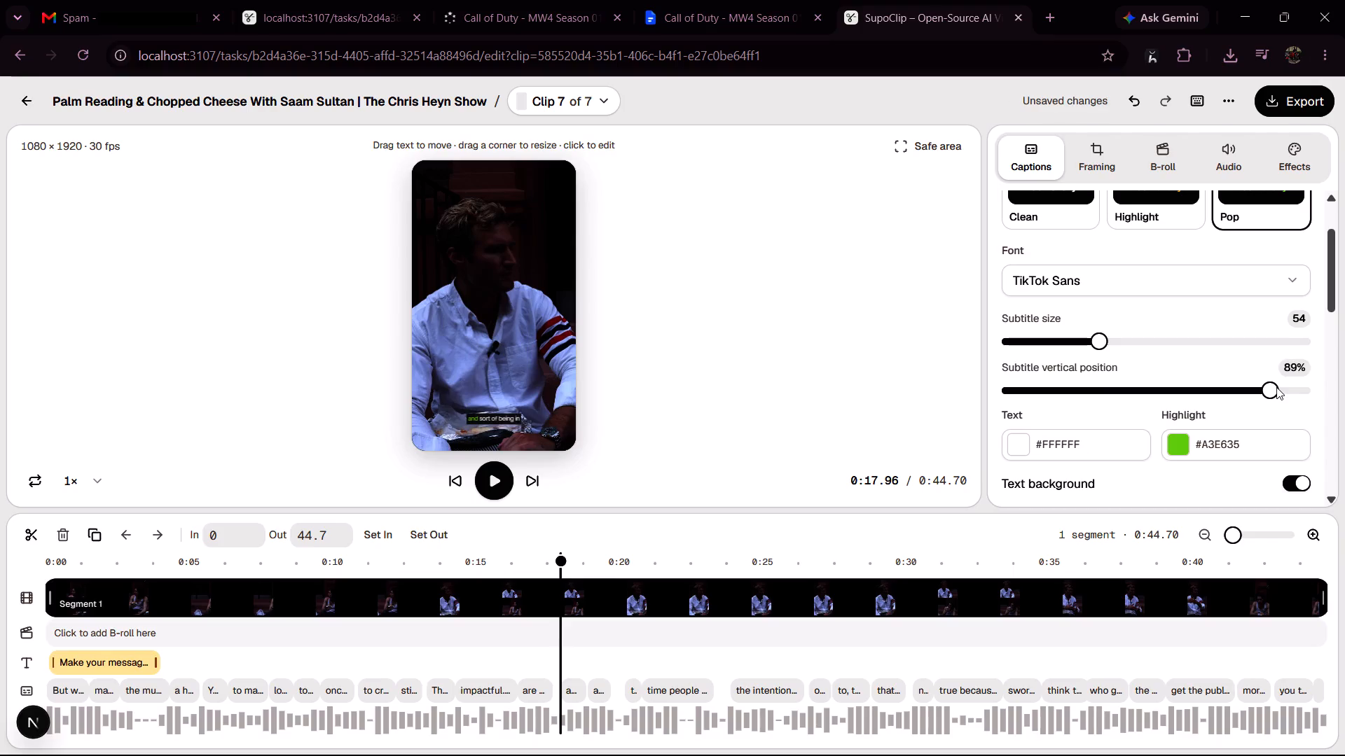
Set the subtitle vertical position of the "and out of the spotlight," caption to 87%.
click(595, 689)
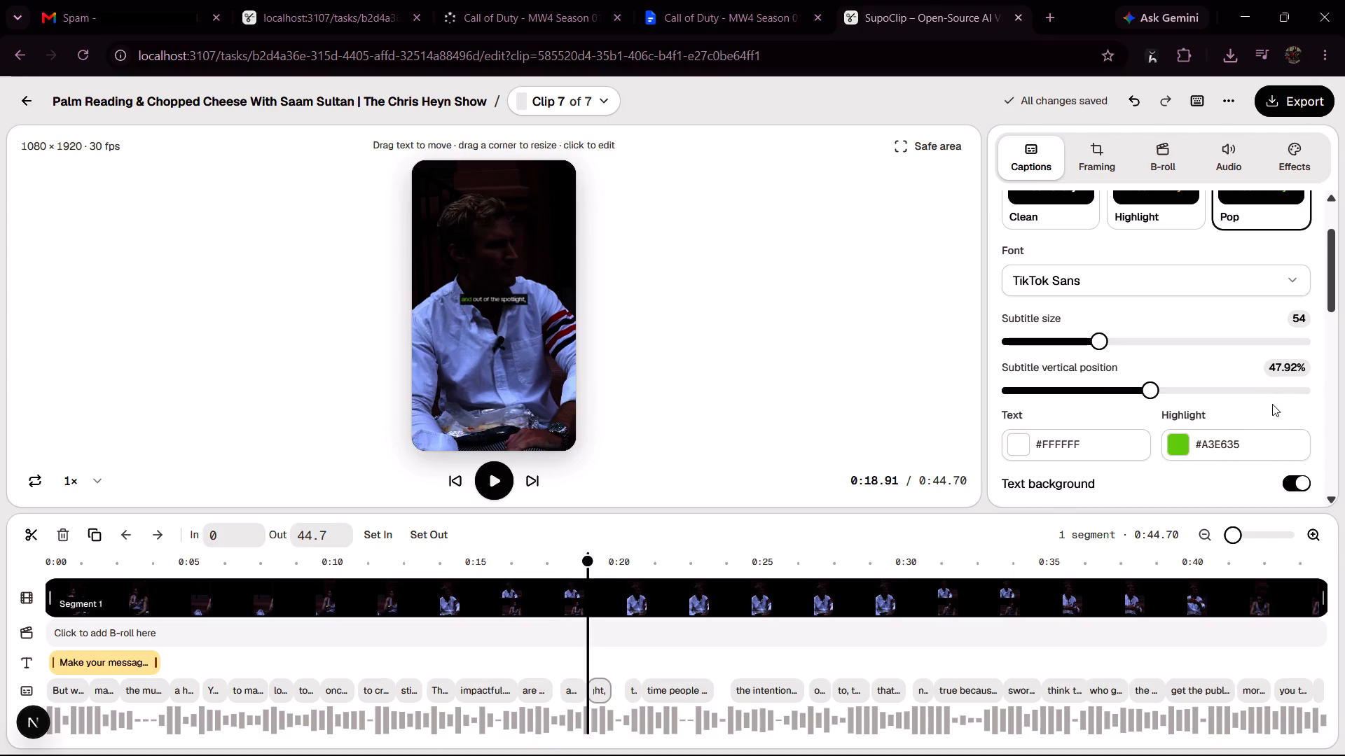
click(1264, 393)
click(1270, 391)
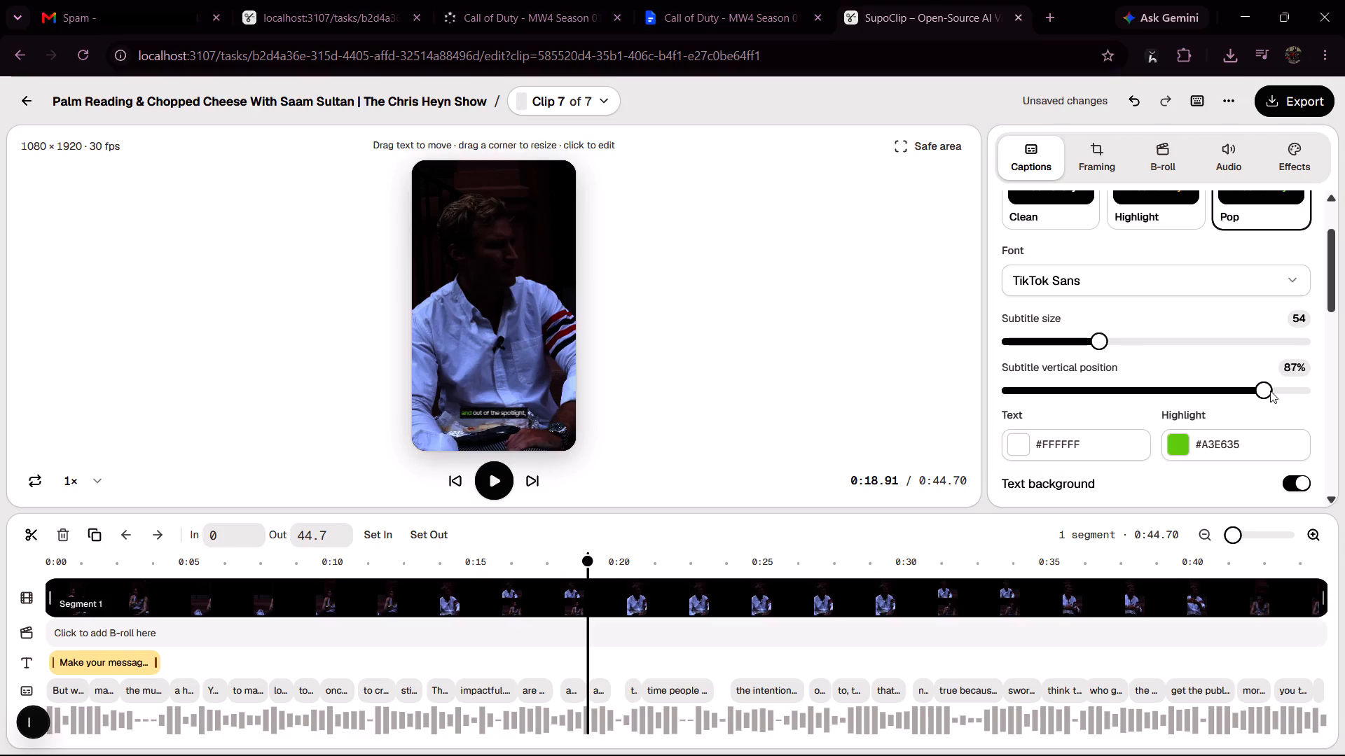
Lower the subtitle vertical position of the "there's a lot of the" caption to match the captions already moved down.
click(635, 680)
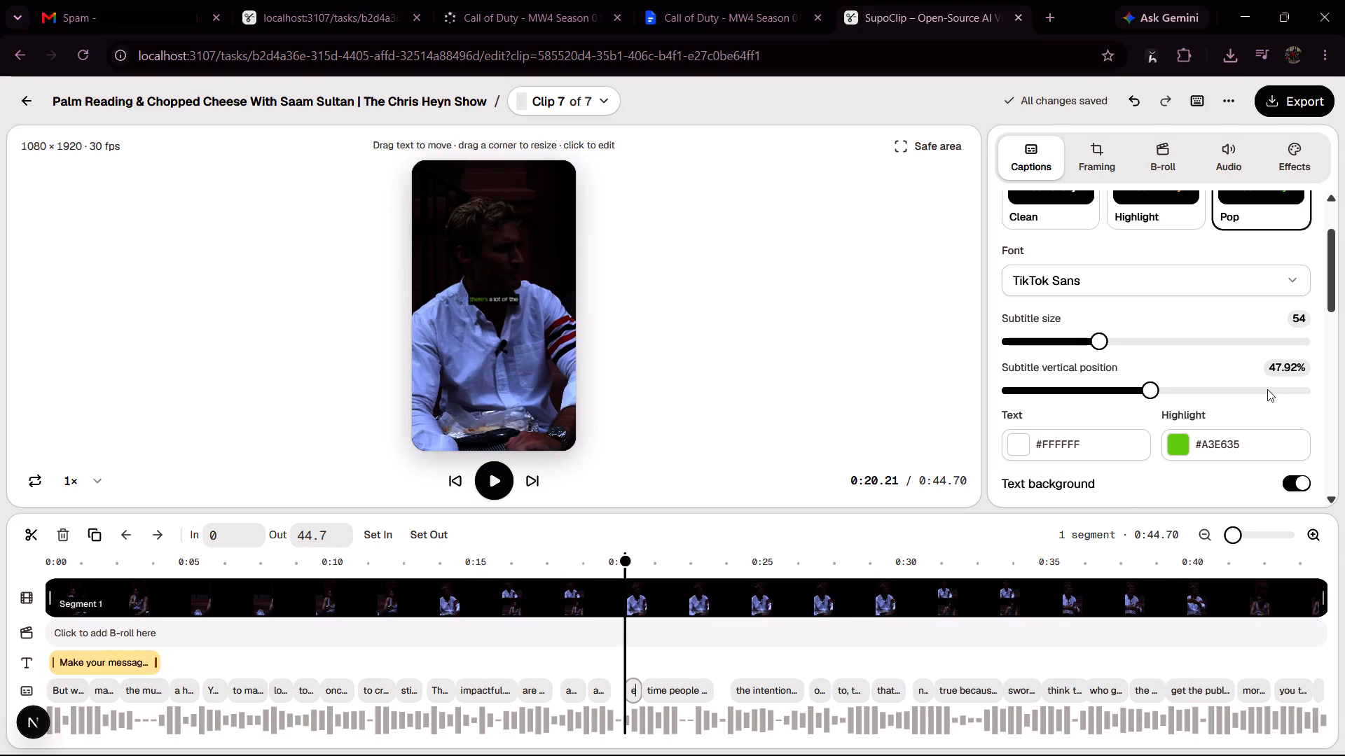
click(1267, 389)
Lower the subtitle vertical position of the "time people that lack the," caption to match the captions already moved down.
click(664, 698)
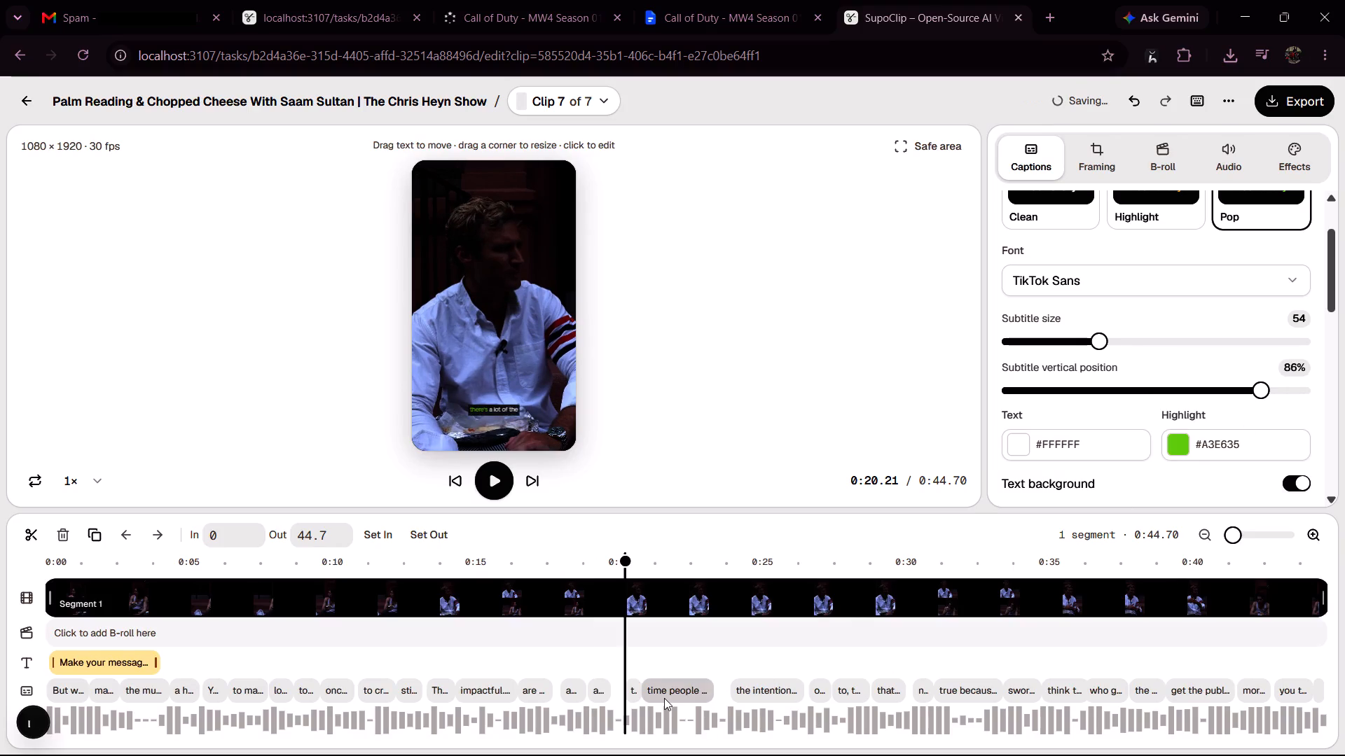
click(1269, 386)
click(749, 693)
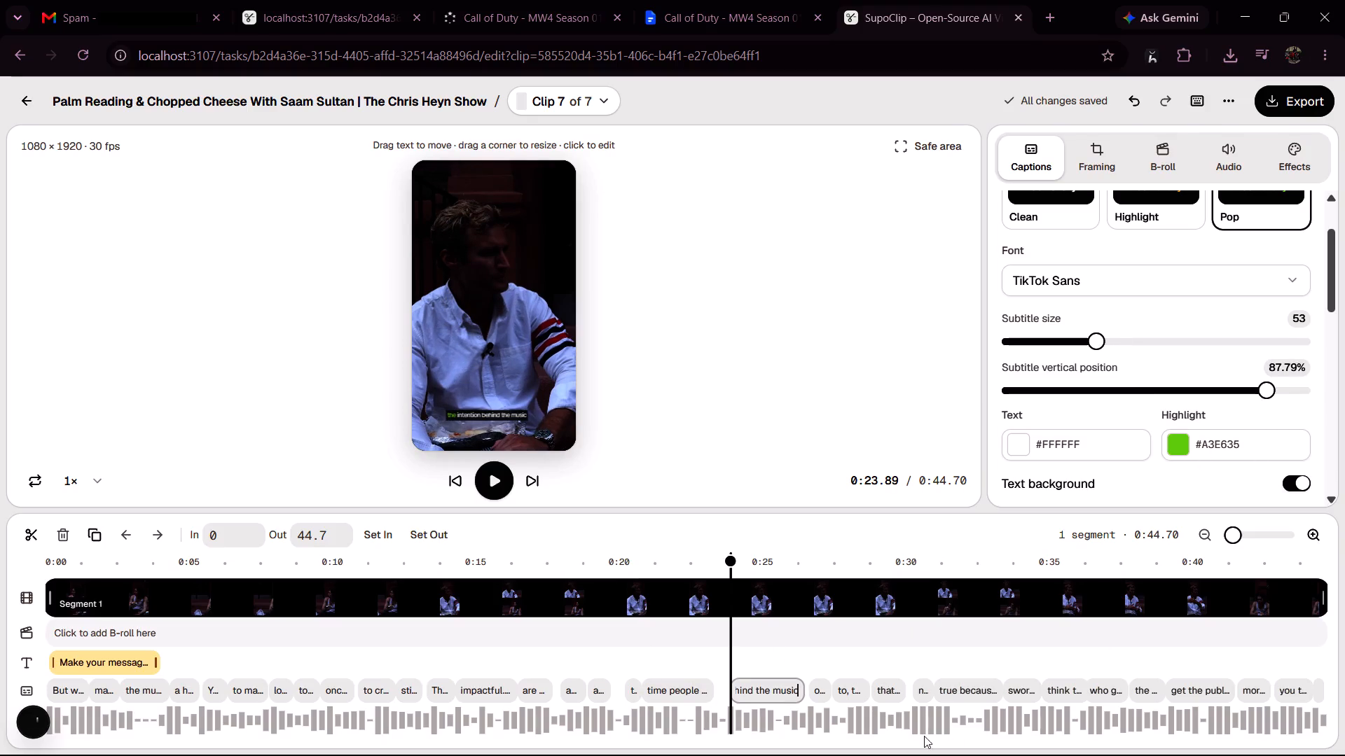
Lower the subtitle vertical position of the "or the message they're trying" caption to match the captions already moved down.
click(813, 687)
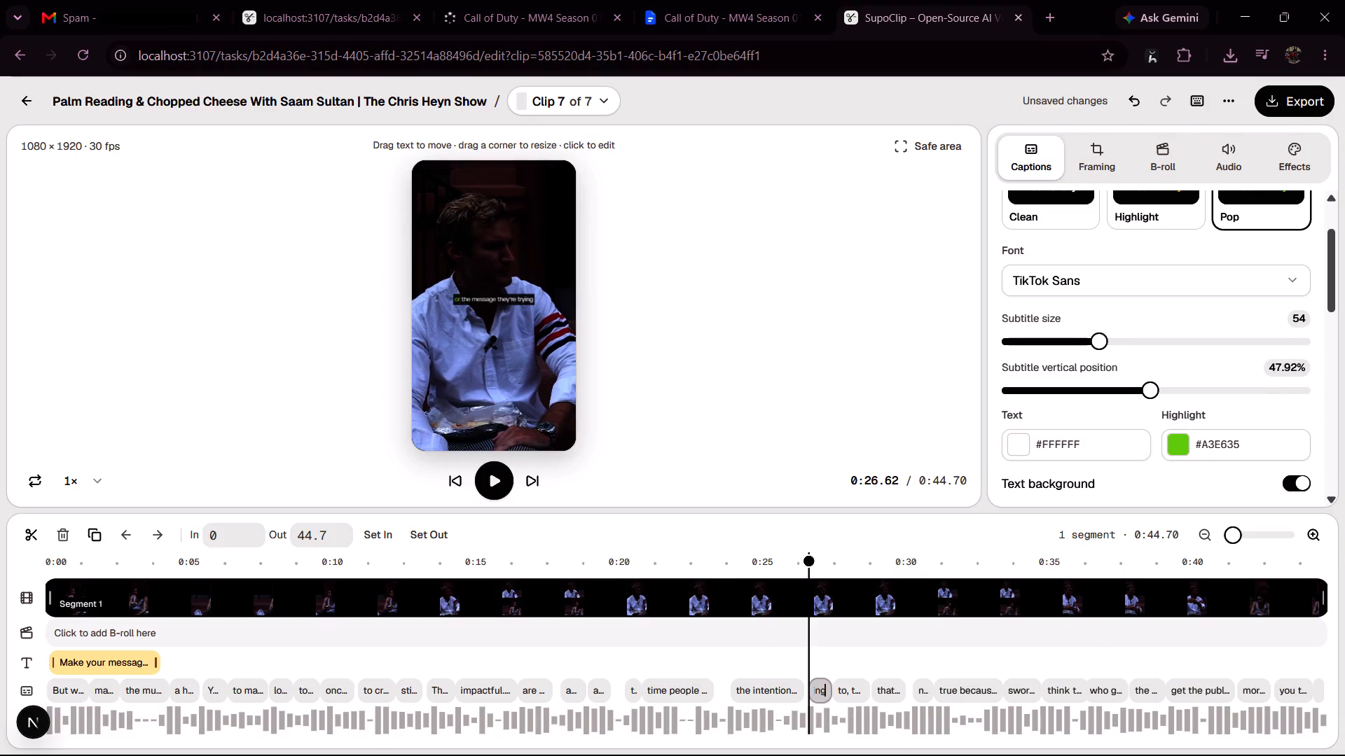
click(1261, 391)
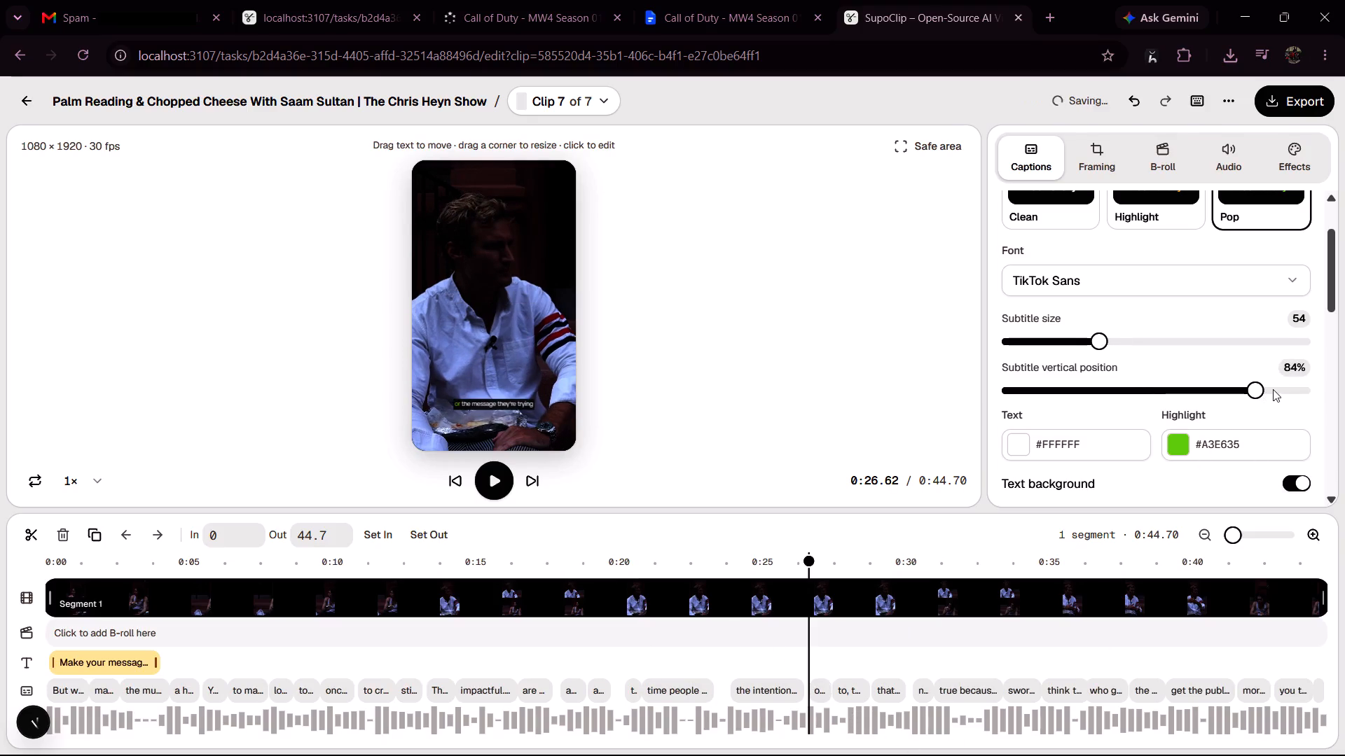
click(1273, 389)
Set the subtitle vertical position of the "to, to spread. Yeah. So" caption to 84%.
click(841, 697)
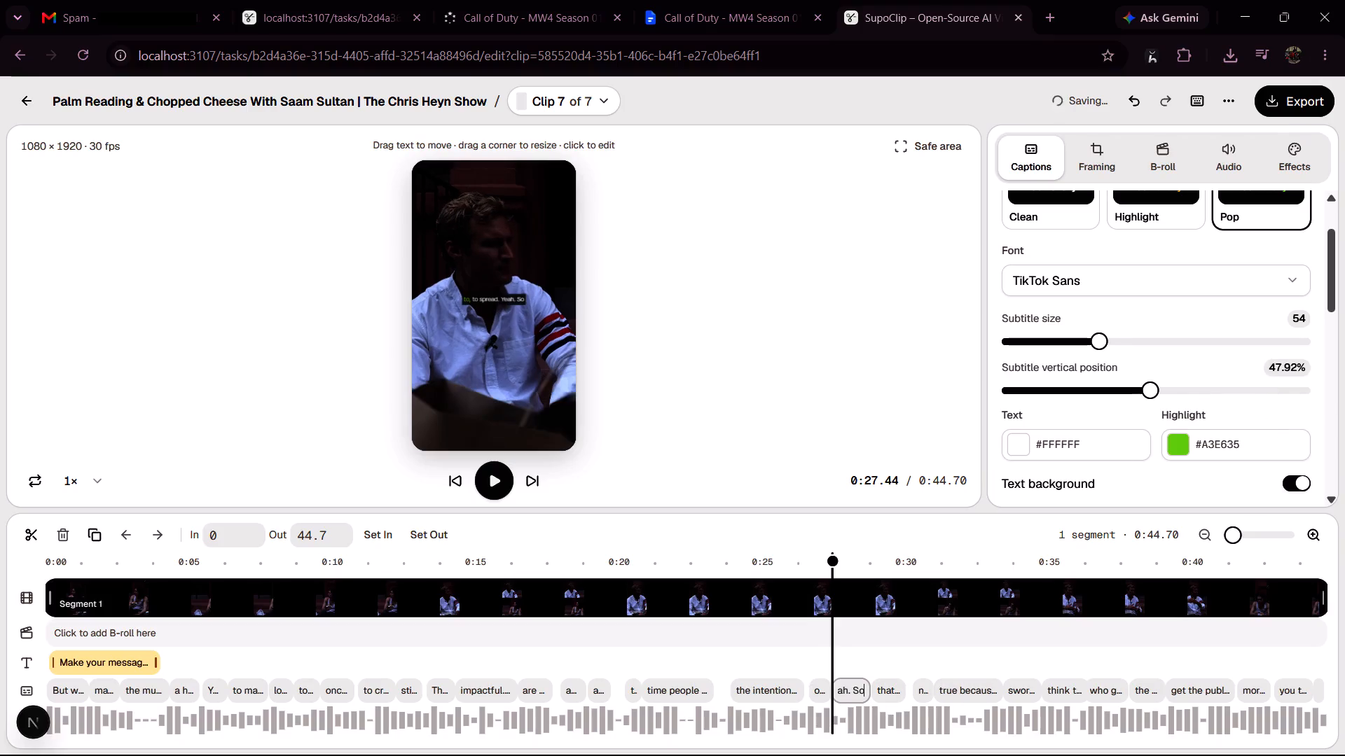
click(1260, 389)
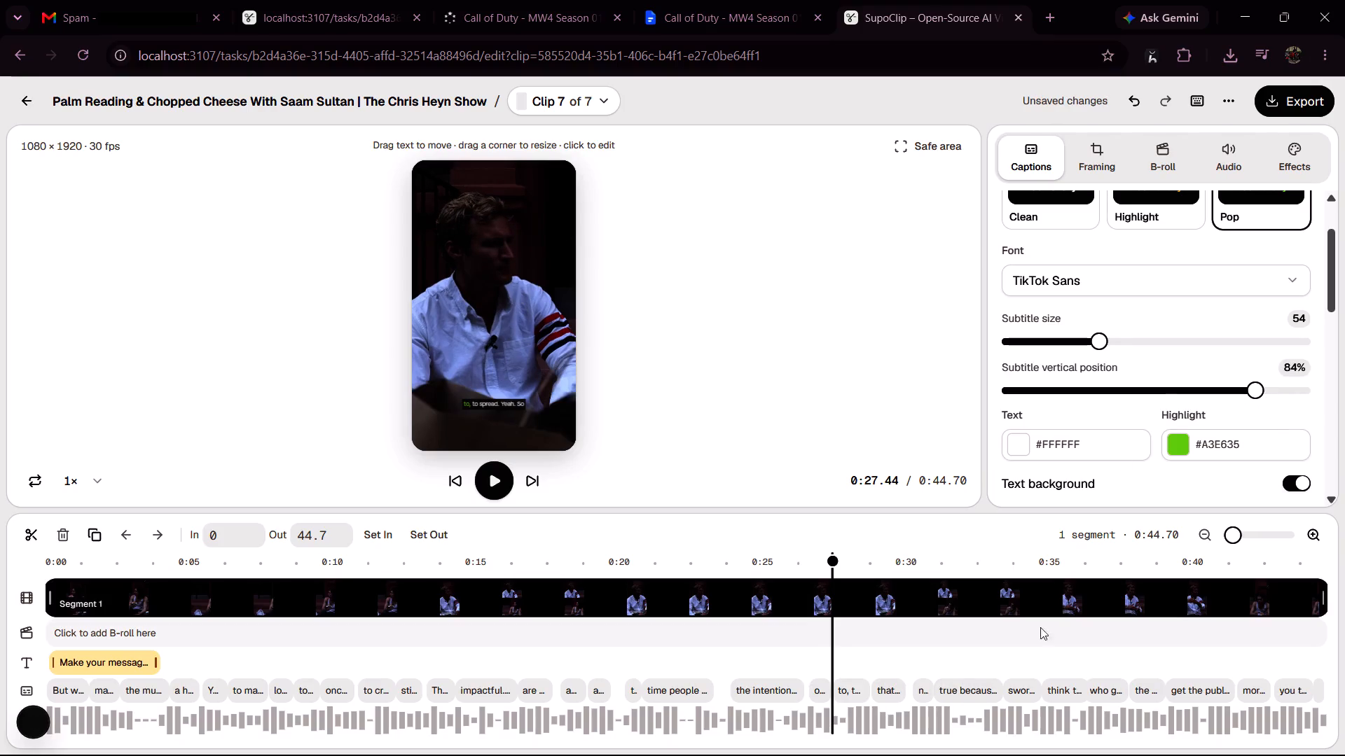
Set the subtitle vertical position of the "that intention is key. So" caption to 86%.
click(880, 687)
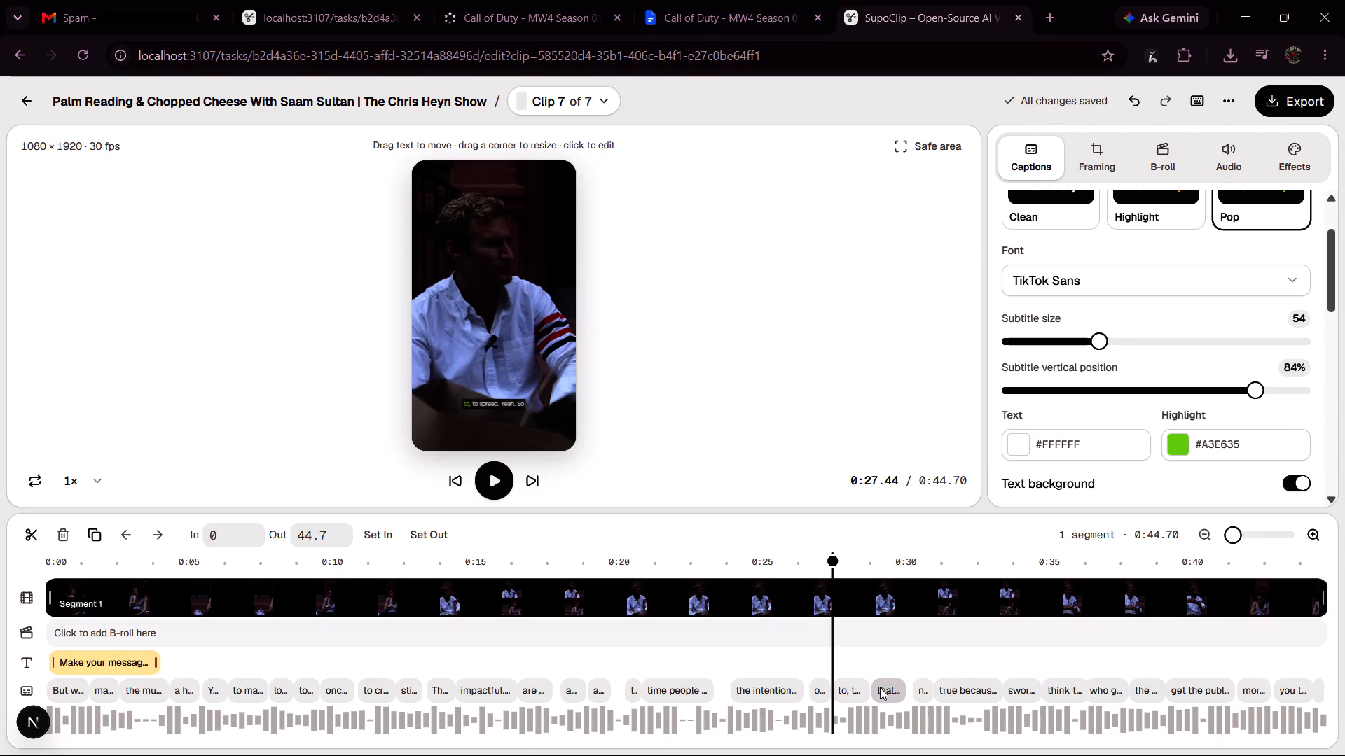
click(1269, 391)
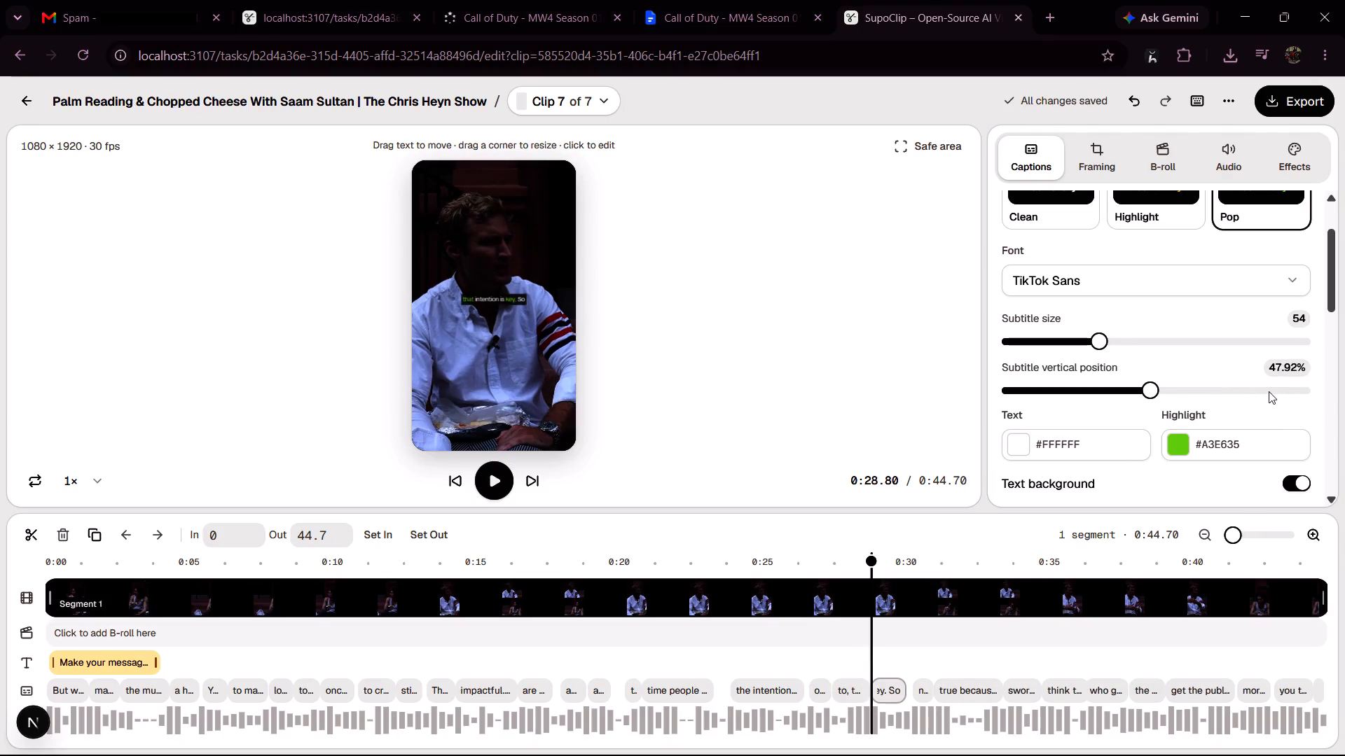
Set the subtitle vertical position of the "no, I think that's so" caption to 88%.
click(911, 692)
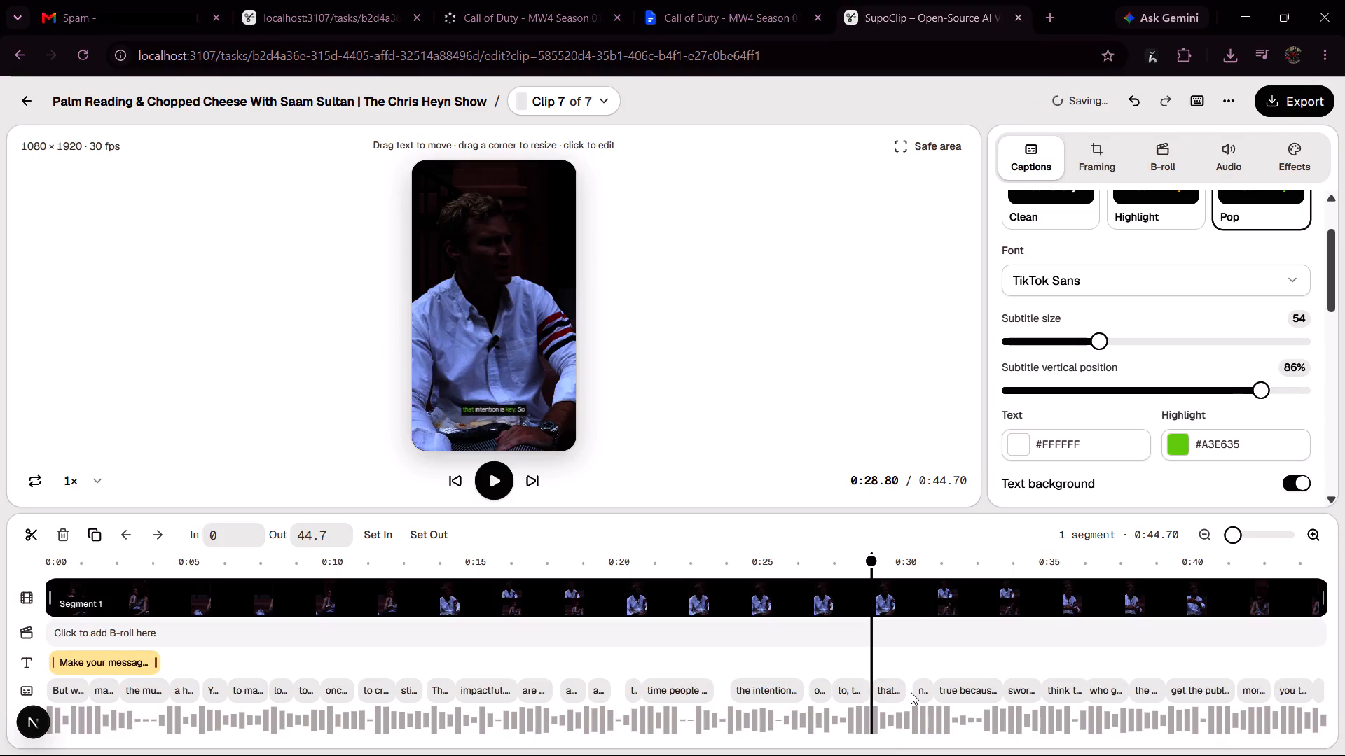
click(925, 682)
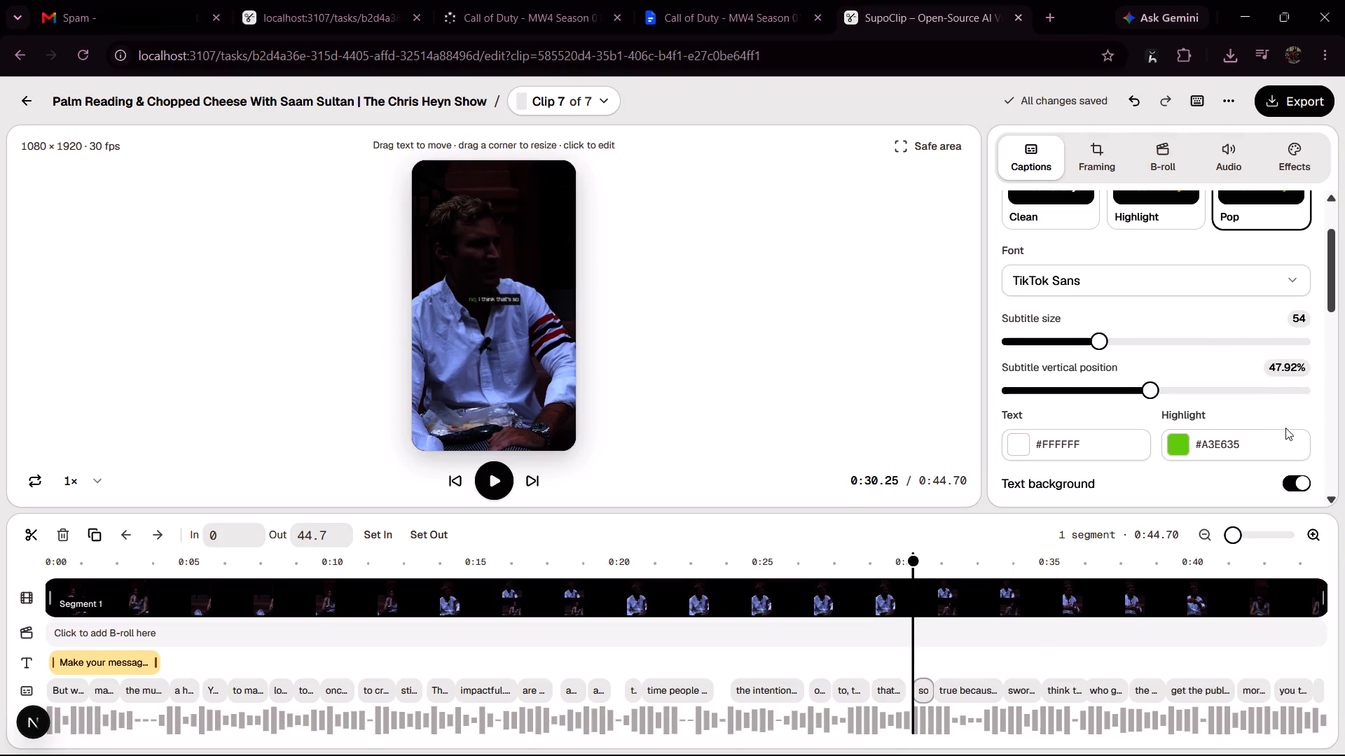
click(1272, 391)
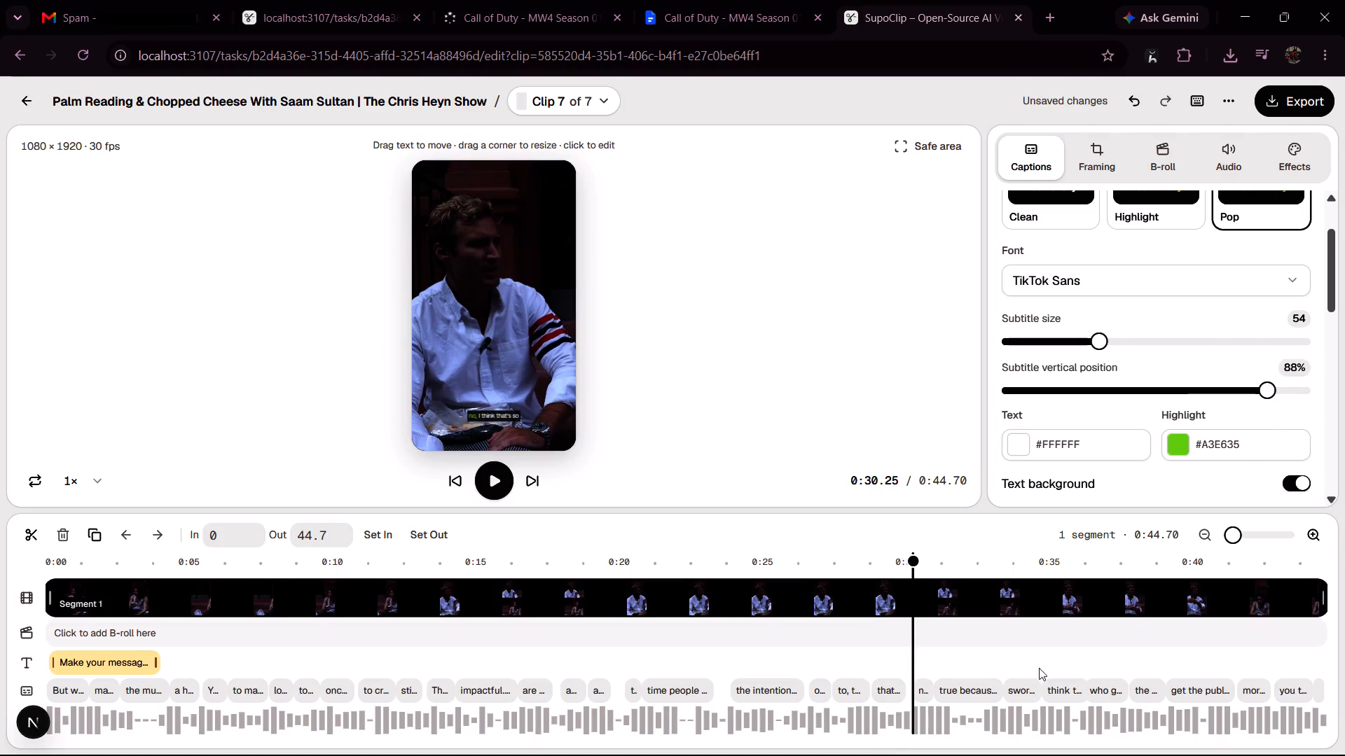
Set the subtitle vertical position of the "true because it's a double-edged" caption to 88%.
click(949, 692)
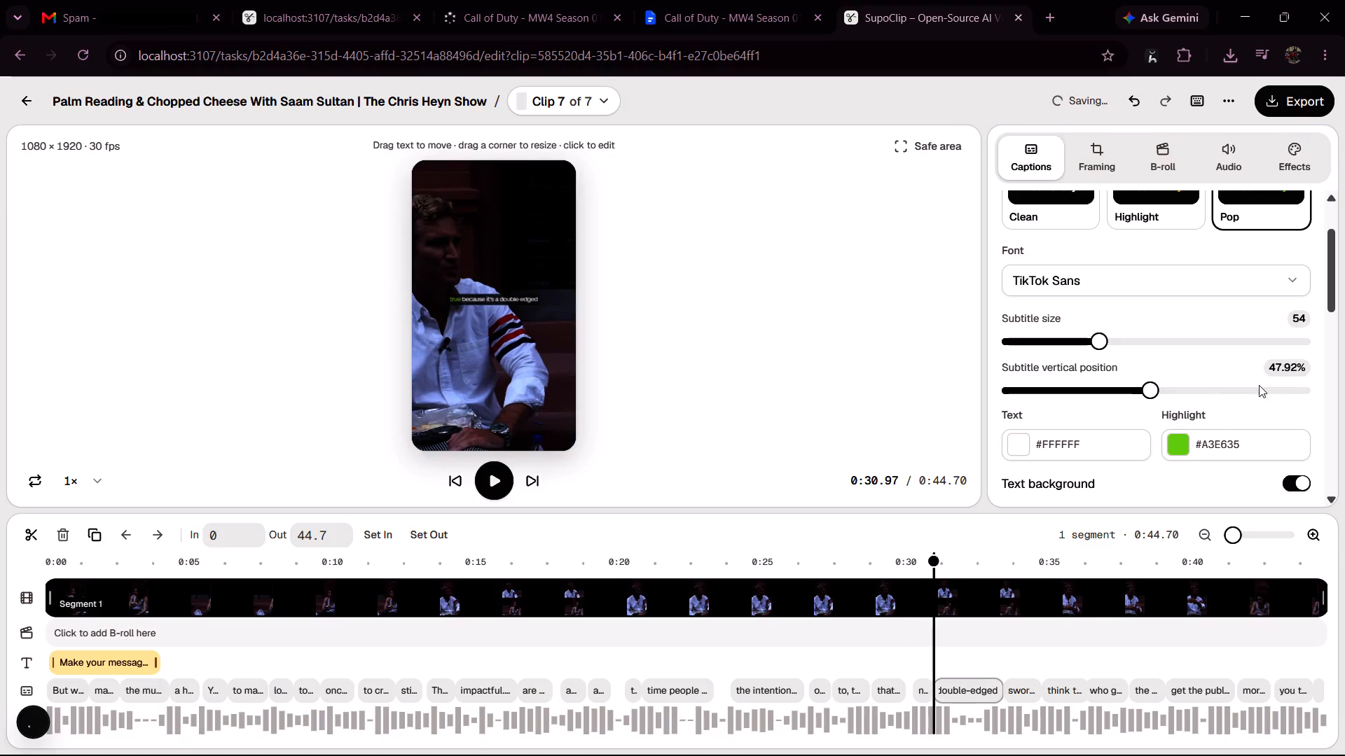
click(1274, 392)
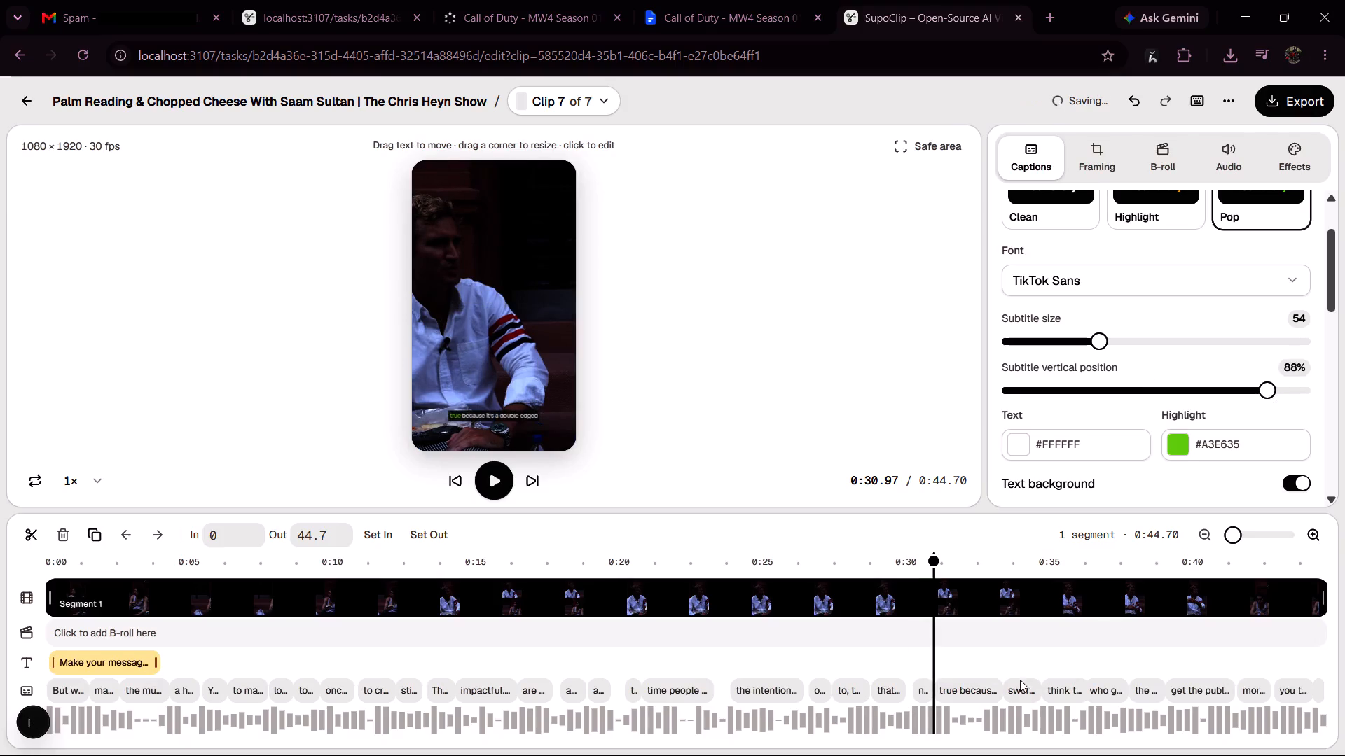
Lower the subtitle vertical position of the "sword at times because I" caption to match the captions already moved down.
click(1019, 688)
click(1262, 387)
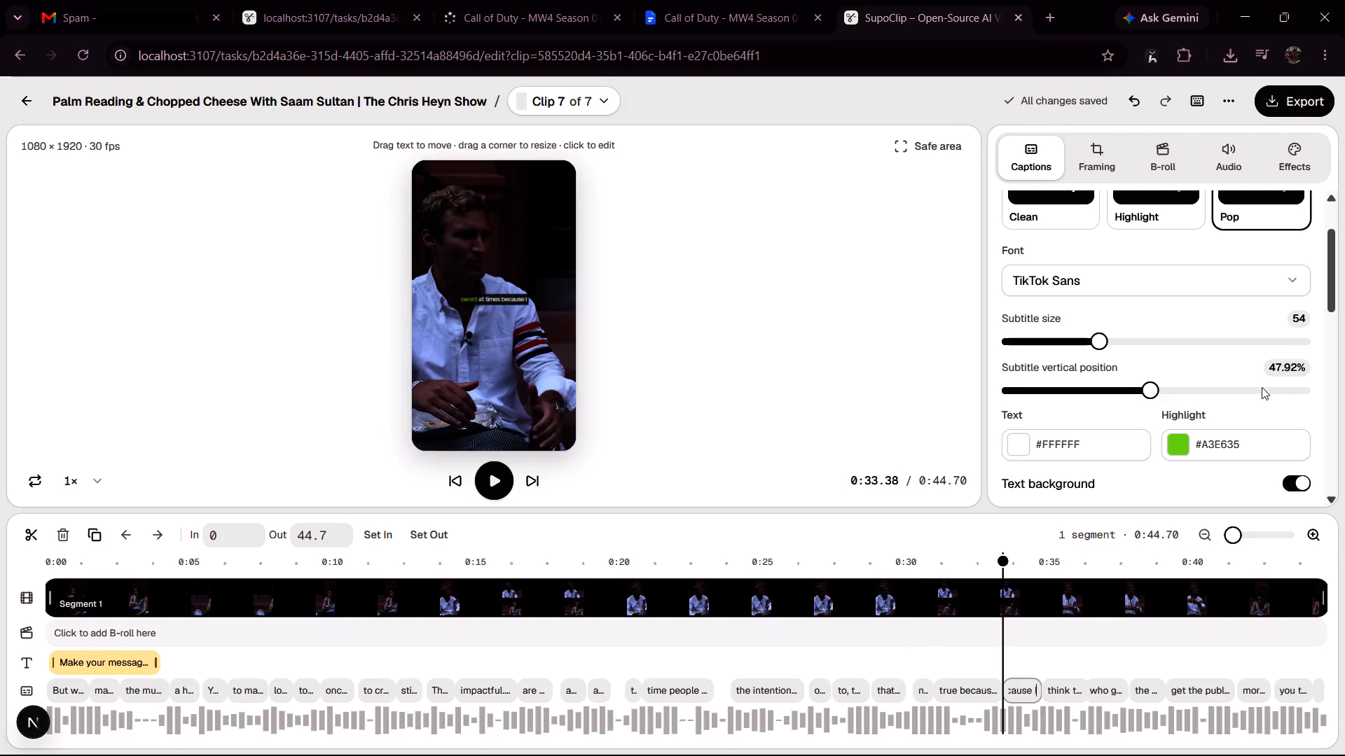
click(1271, 395)
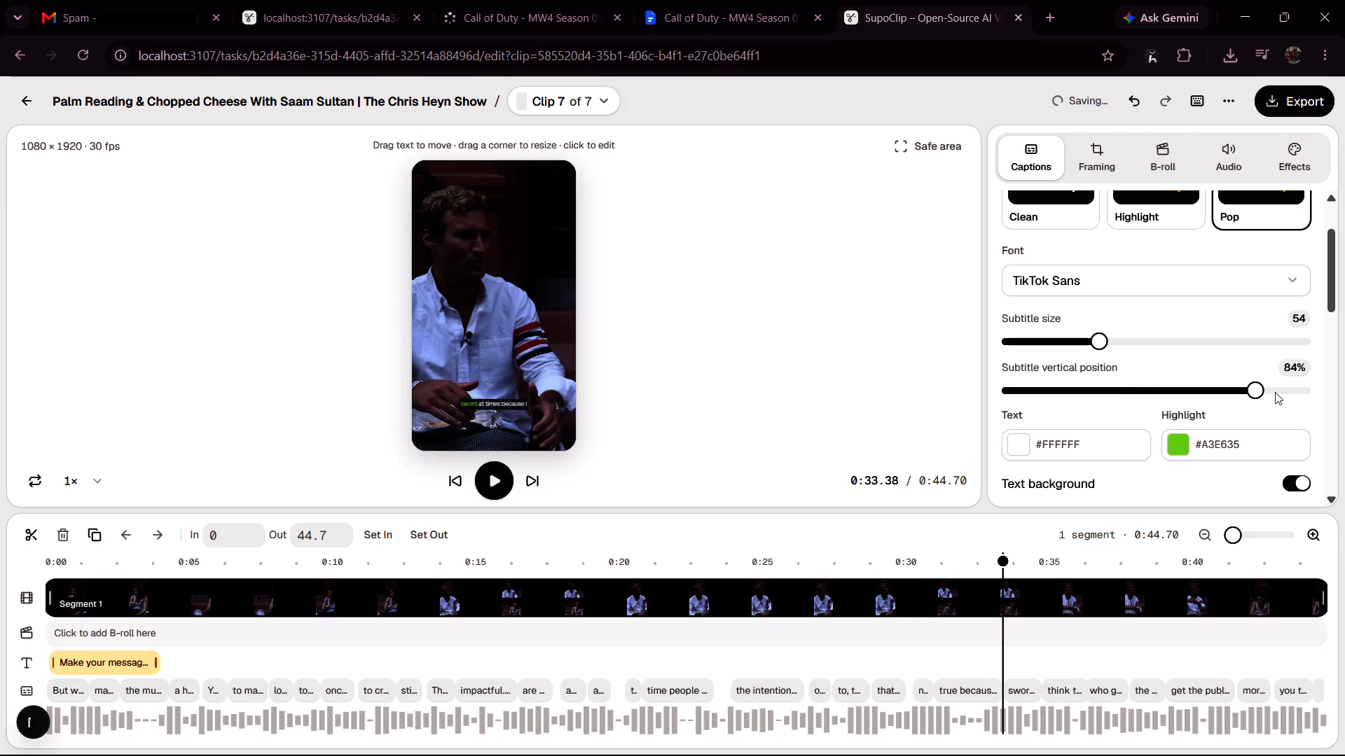
click(1275, 392)
Set the subtitle vertical position of the "think there are true artists" caption to 89%.
click(1051, 700)
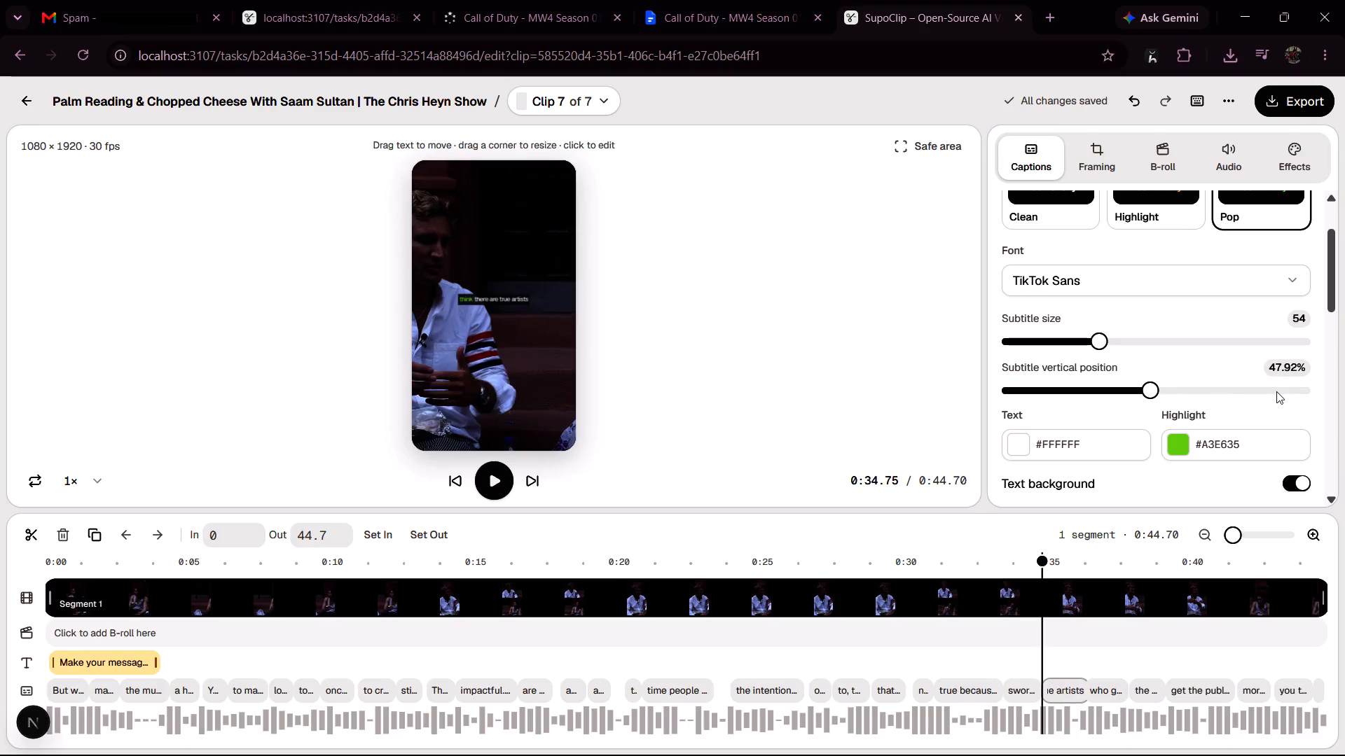
click(1276, 391)
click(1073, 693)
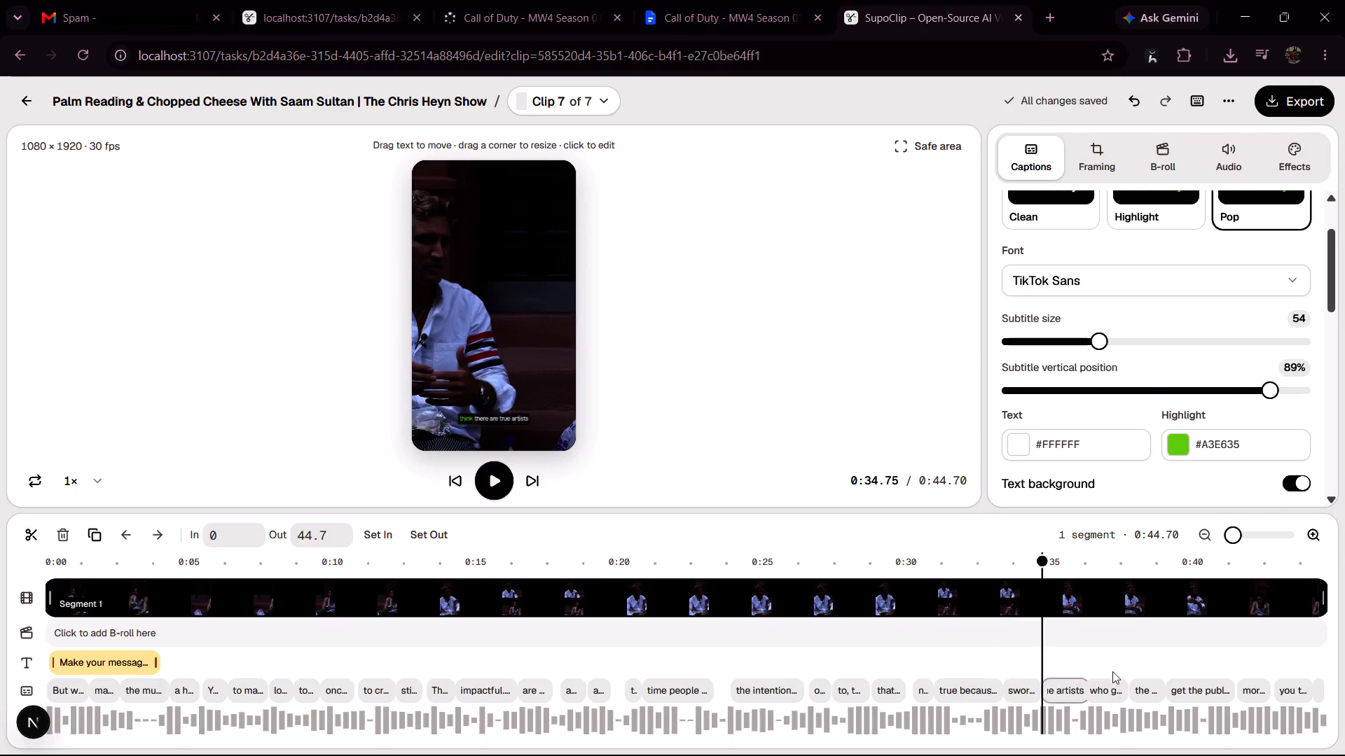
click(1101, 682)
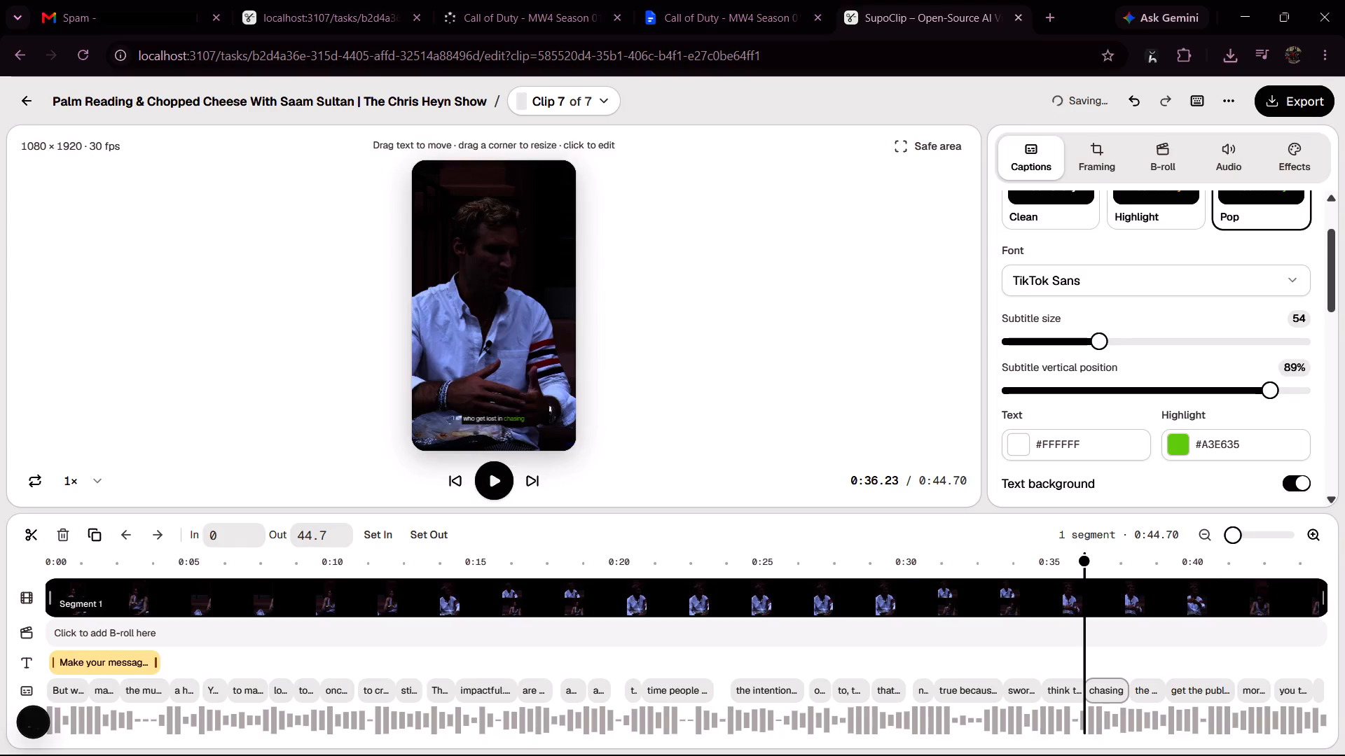
Set the subtitle vertical position of the "the numbers because once you" caption to 89%.
click(1148, 680)
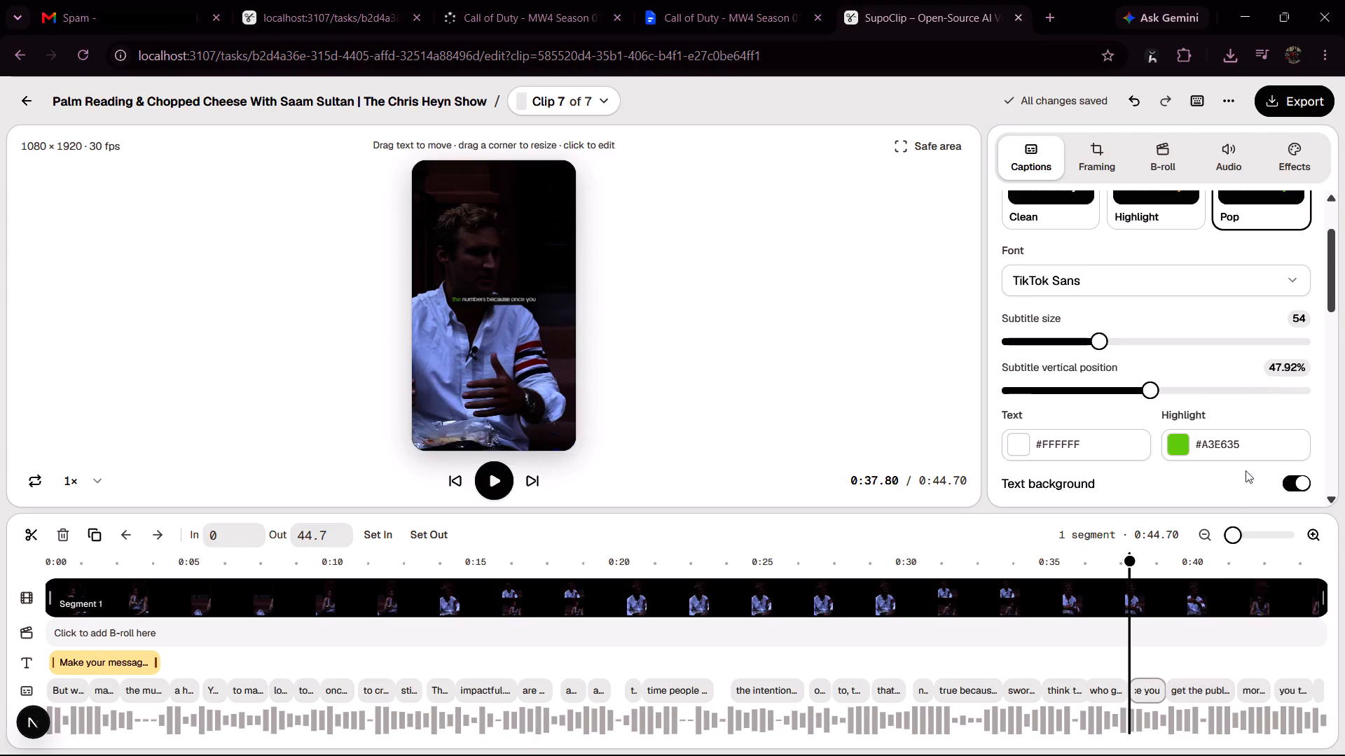
click(1276, 394)
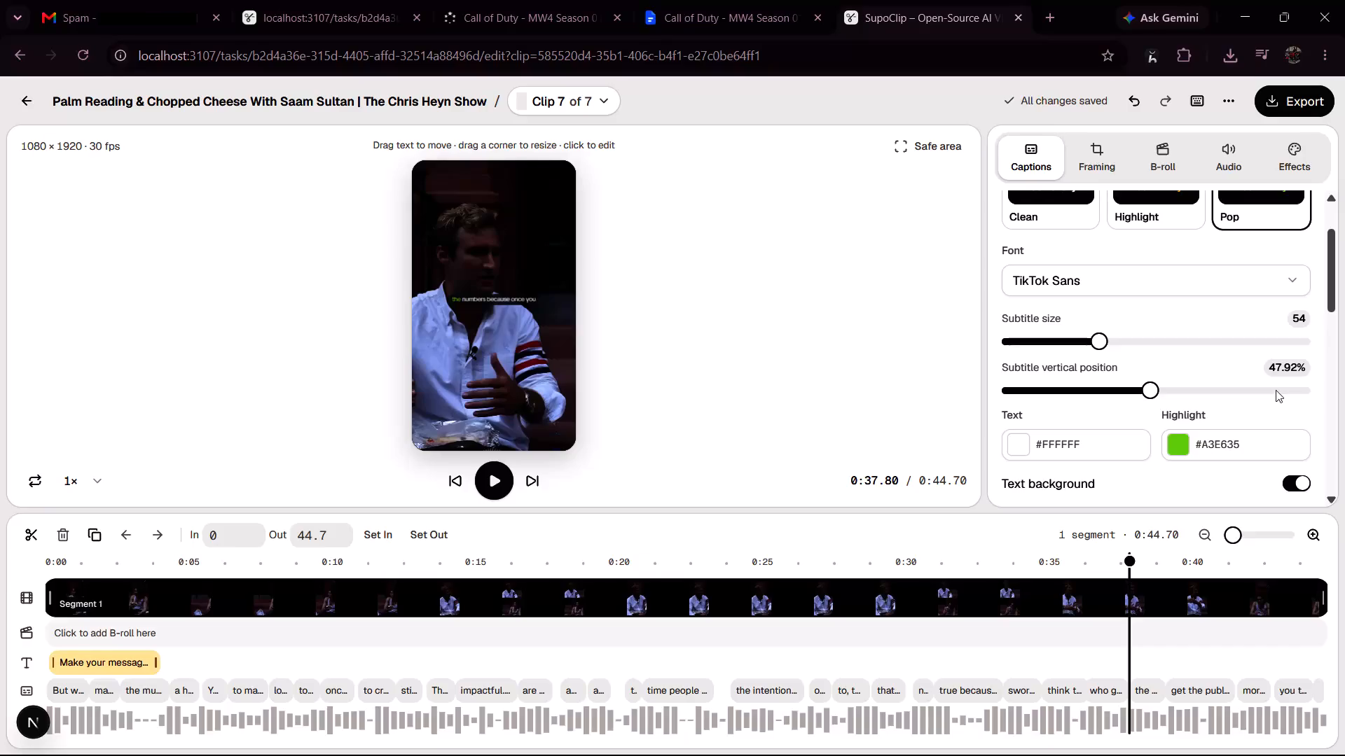
click(1276, 390)
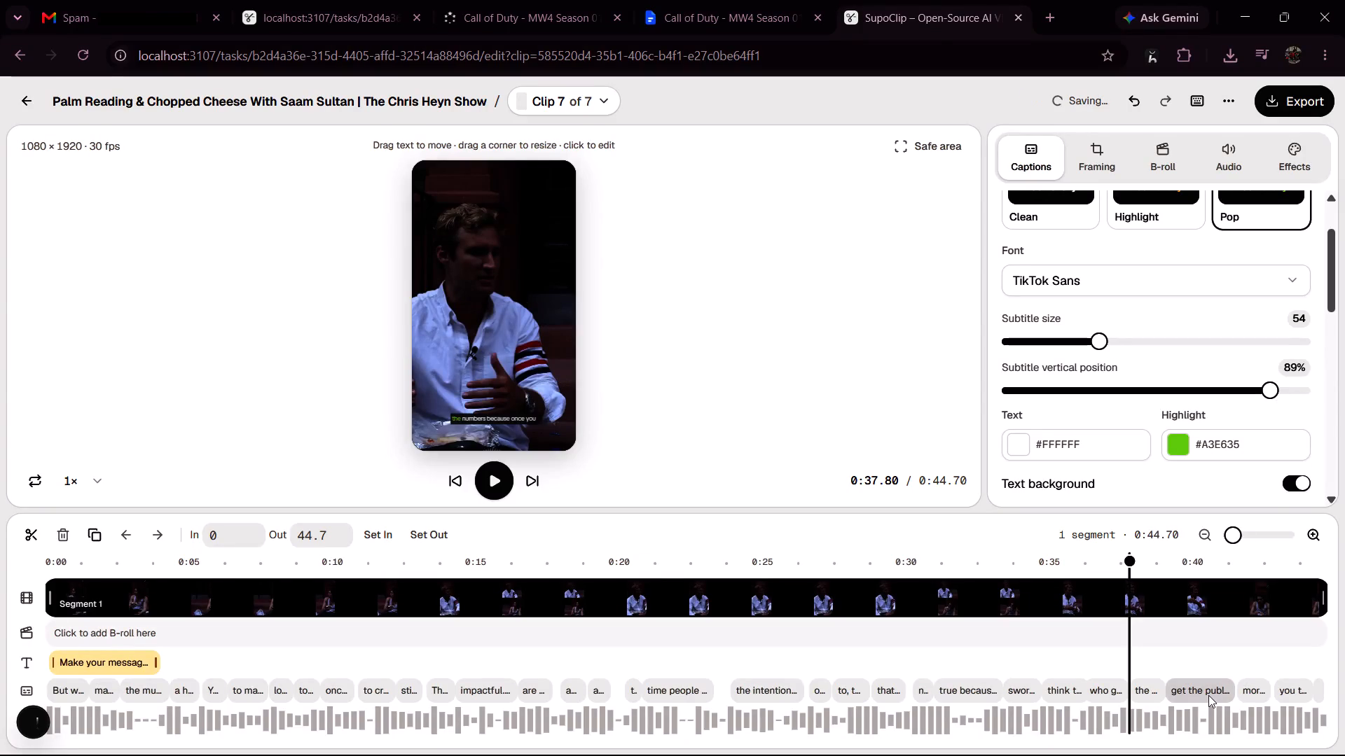
Set the subtitle vertical position of the "get the publicity, you're unlocking" caption to 89%.
click(1208, 695)
click(1274, 395)
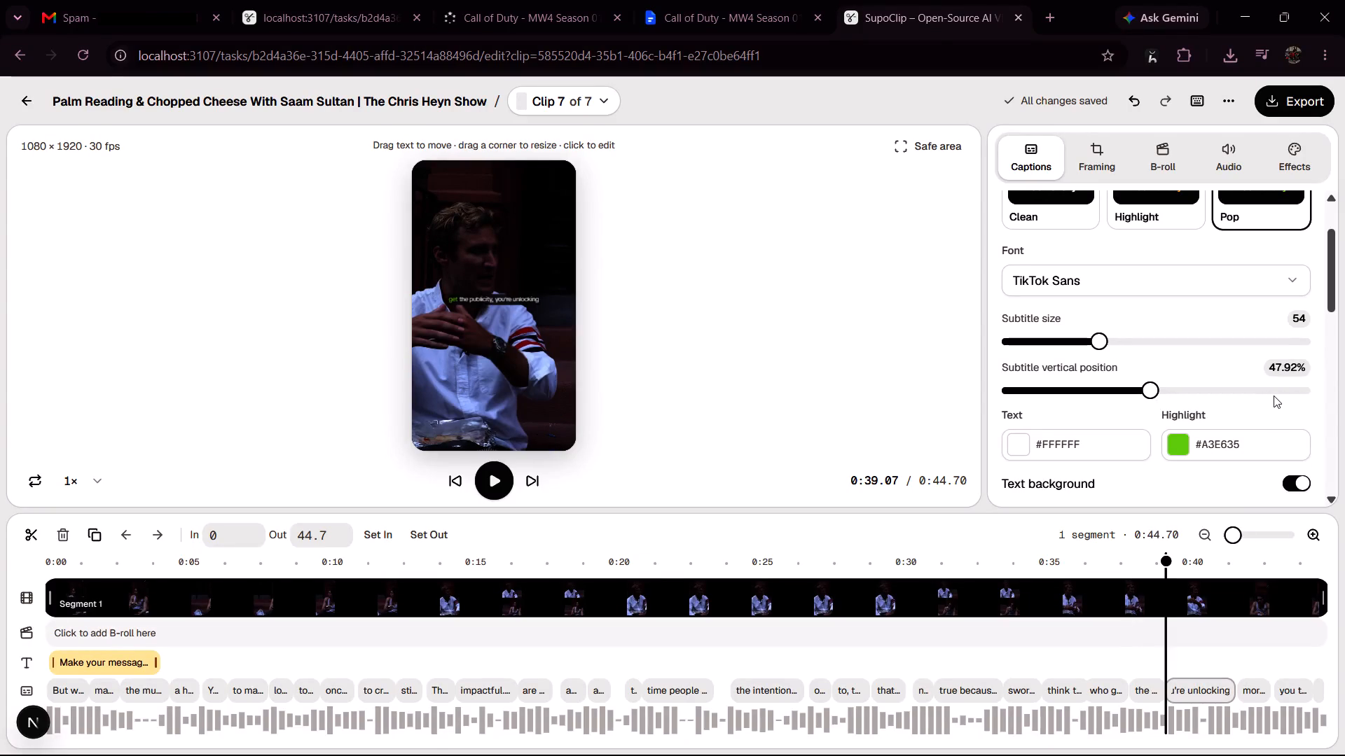
click(1277, 392)
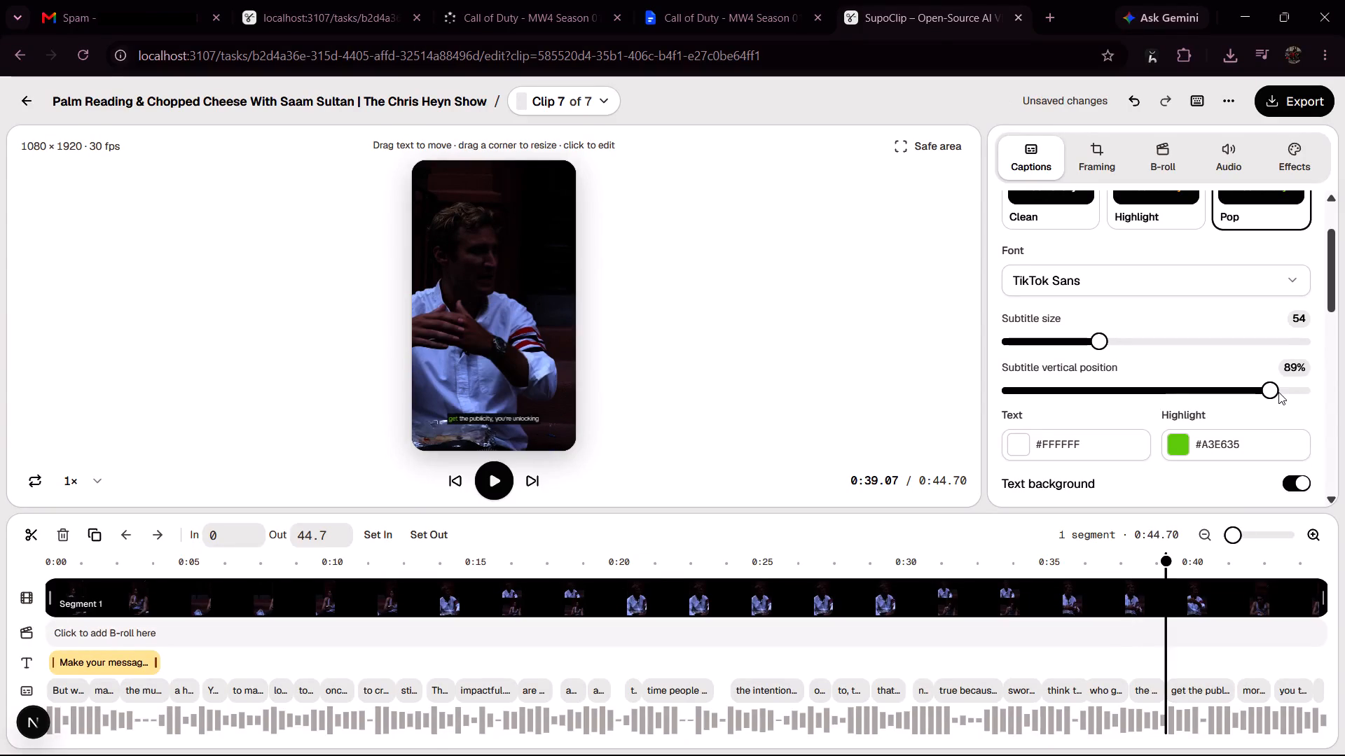
Set the subtitle vertical position of the "more things that can allow" caption to 86%.
click(1254, 688)
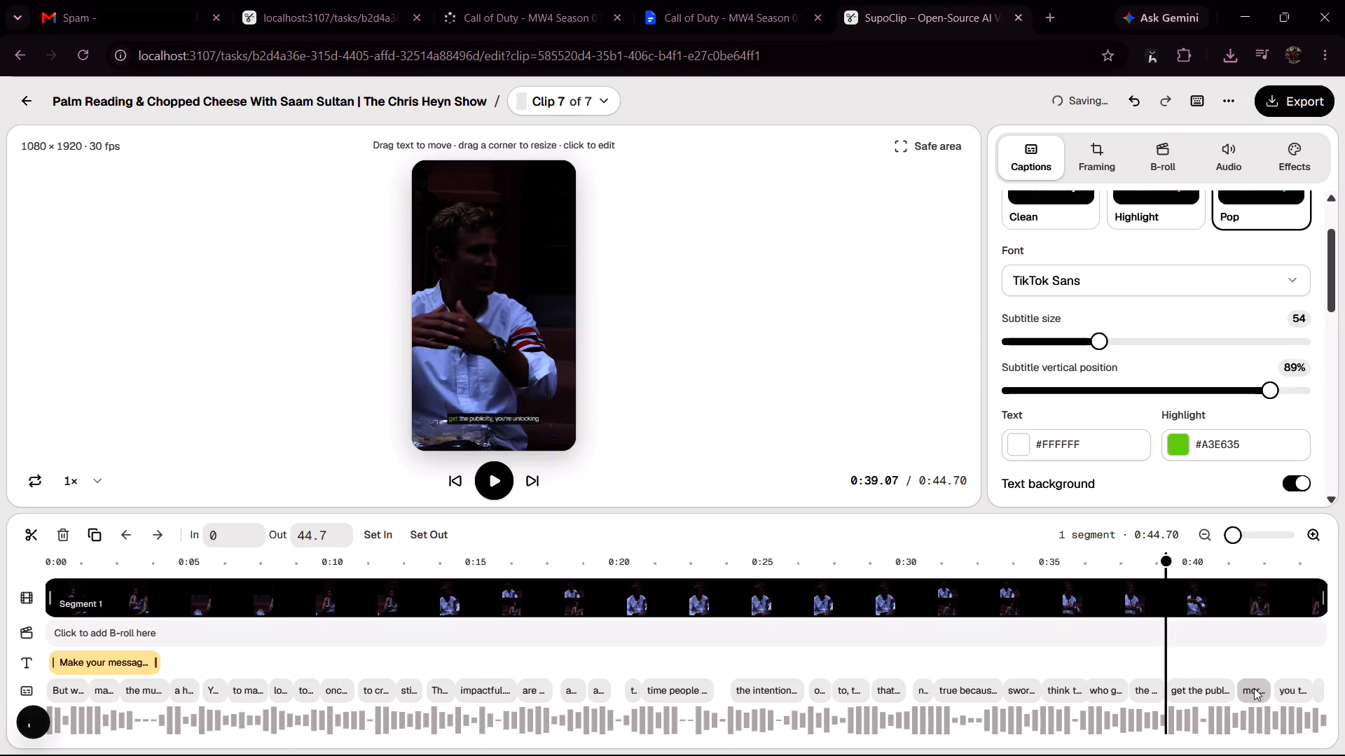
click(1267, 393)
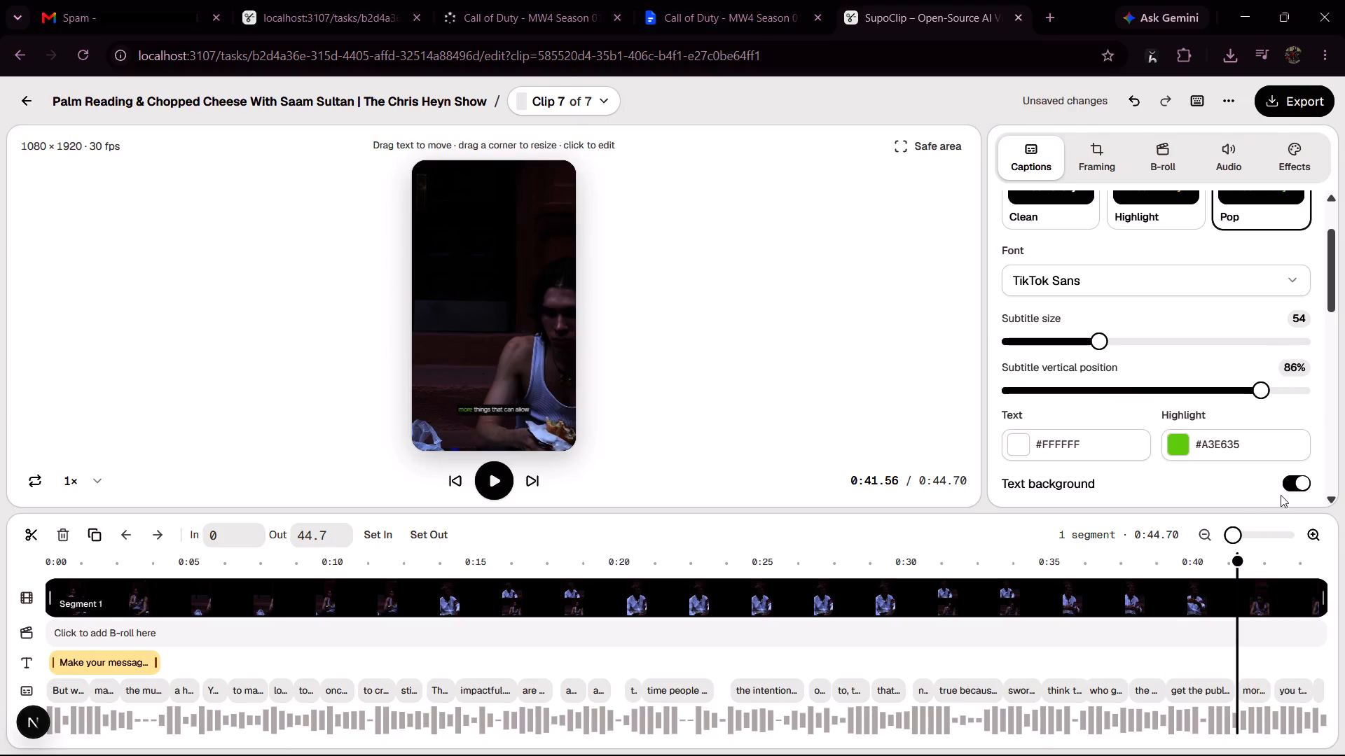
Set the subtitle vertical position of the "you to practice your artistry" caption to 89%.
click(1295, 687)
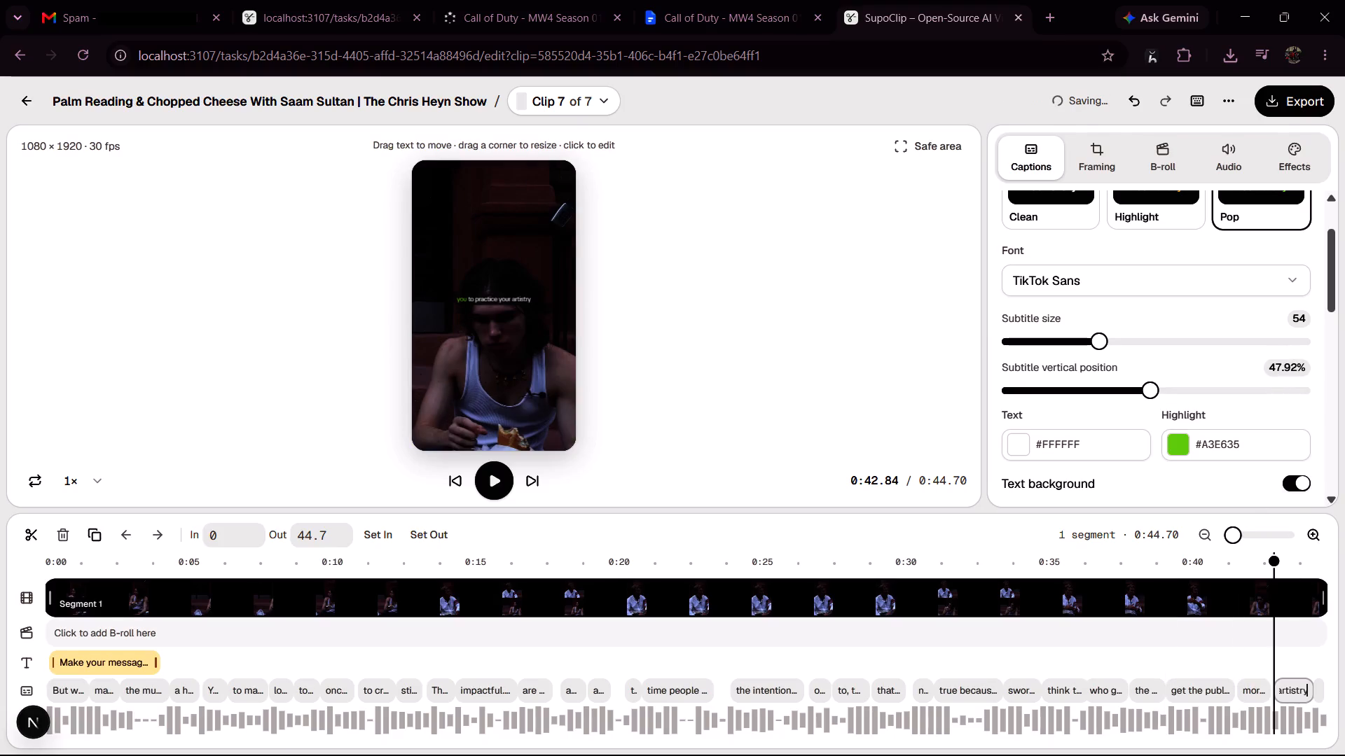
click(1277, 388)
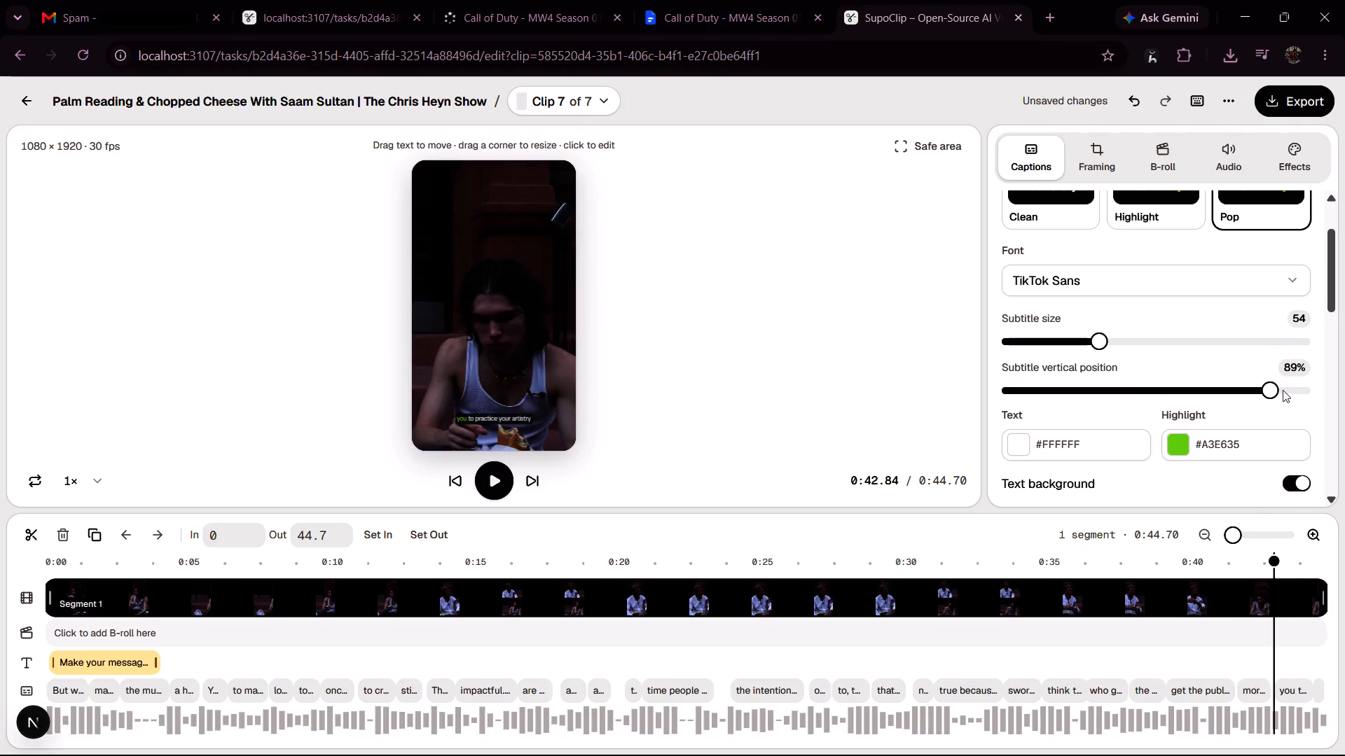
Set the subtitle vertical position of the last caption, at the very end of the clip, to 89%.
drag(1278, 561, 1344, 556)
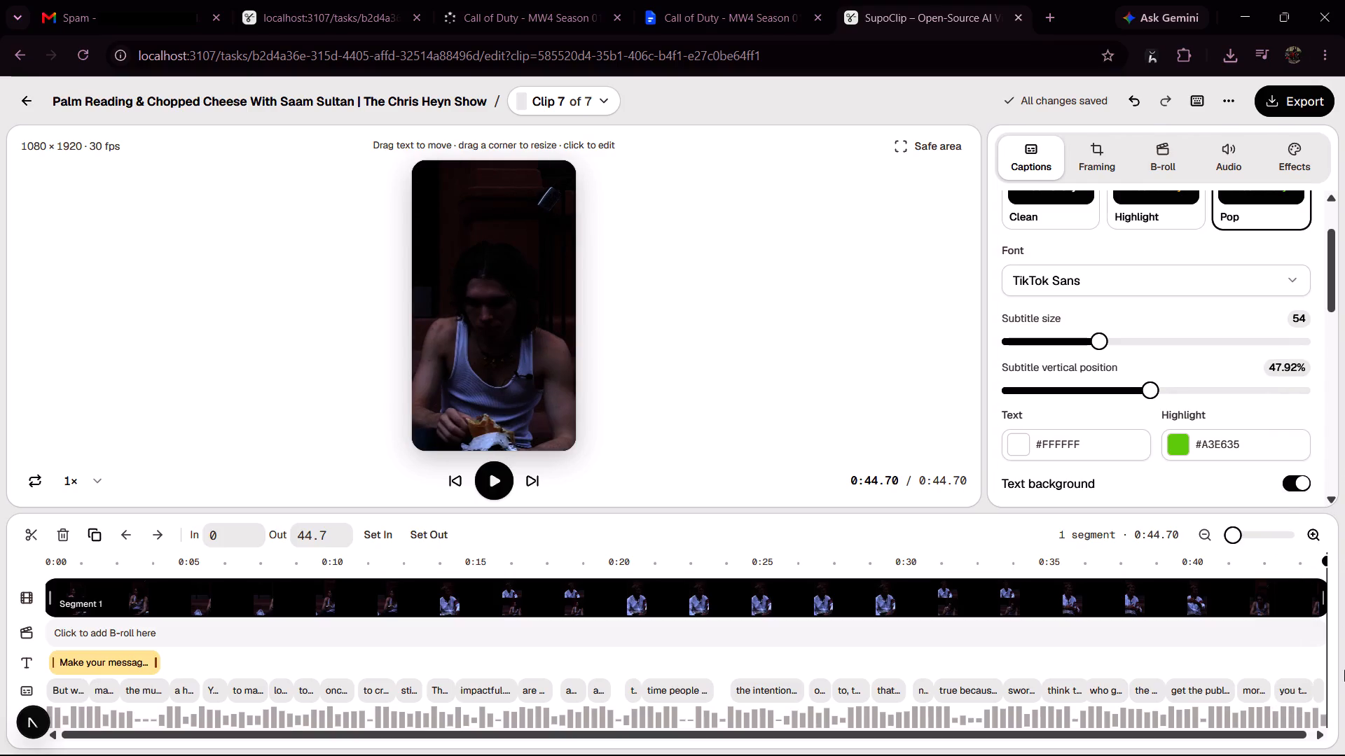
click(1314, 694)
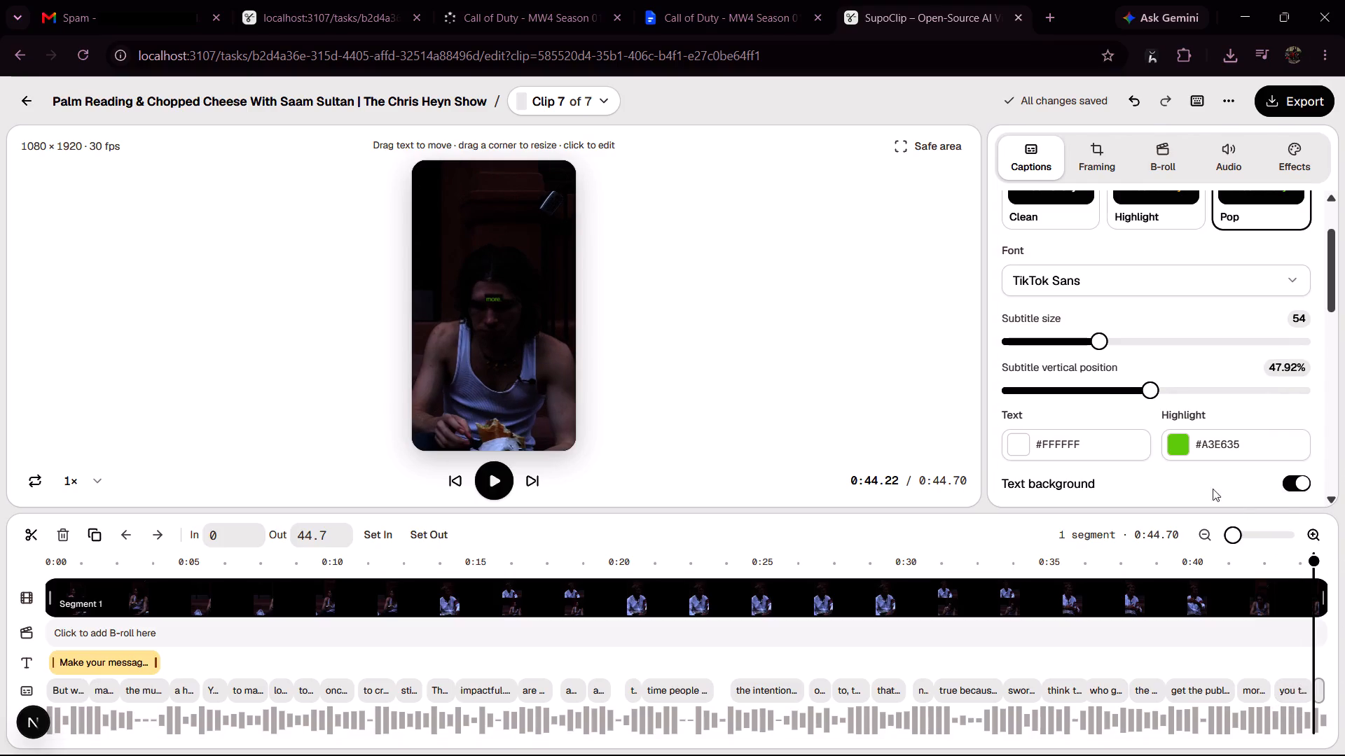
click(1264, 388)
click(1270, 390)
click(1276, 390)
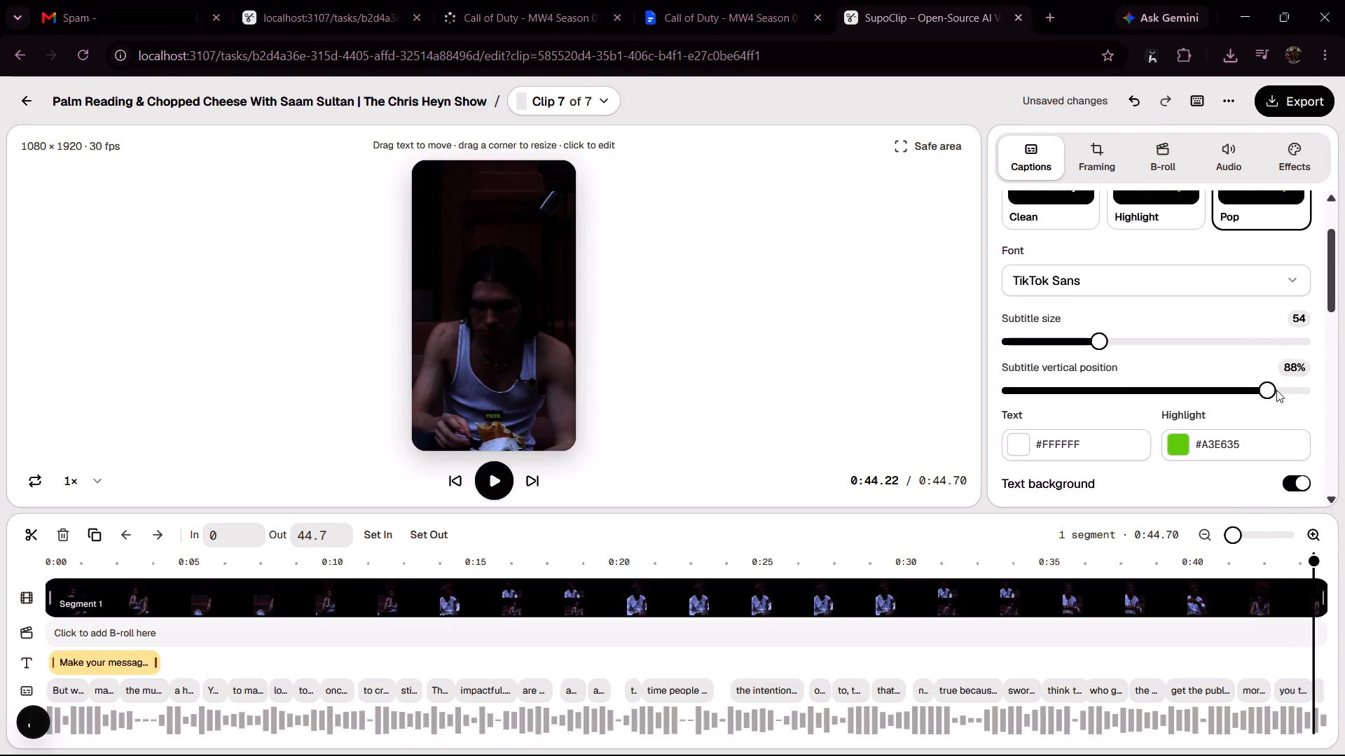
Play clip 7 from its beginning to review the repositioned captions.
scroll(778, 379, up, 1)
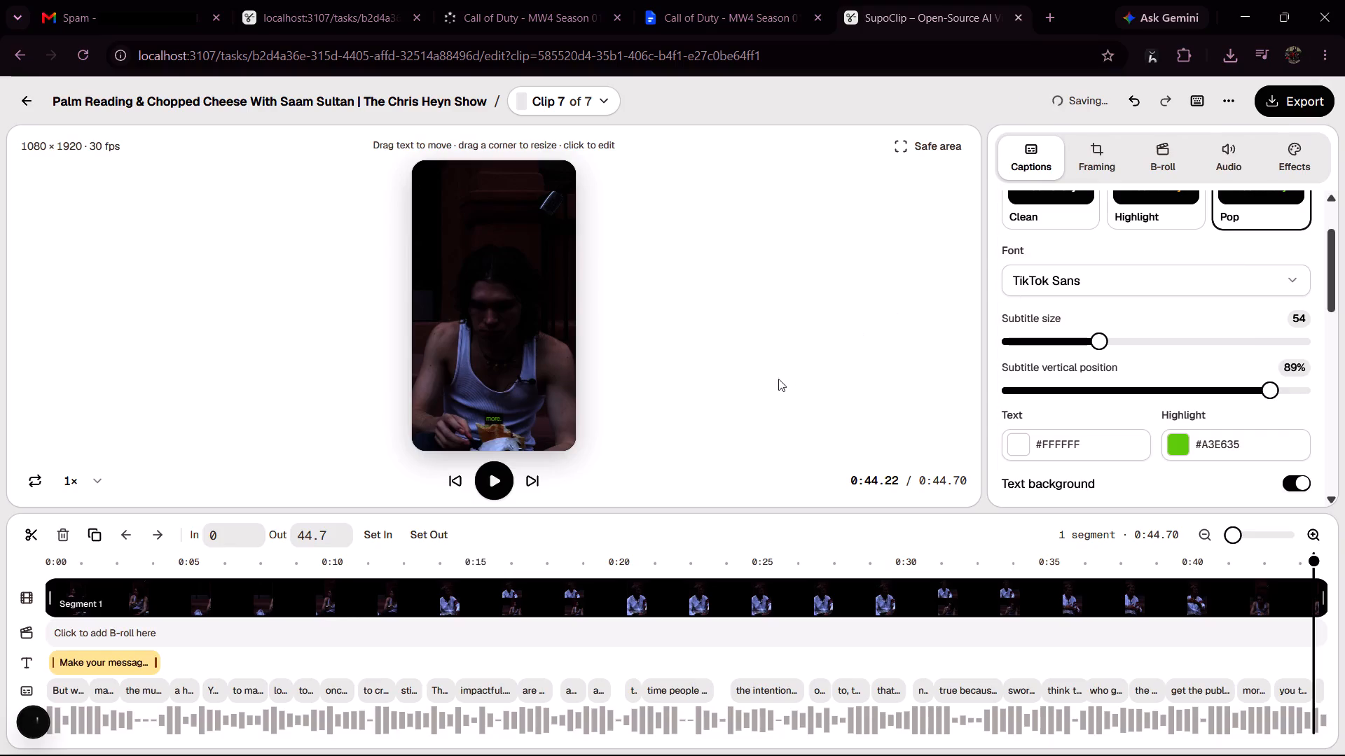
scroll(771, 395, down, 1)
click(492, 486)
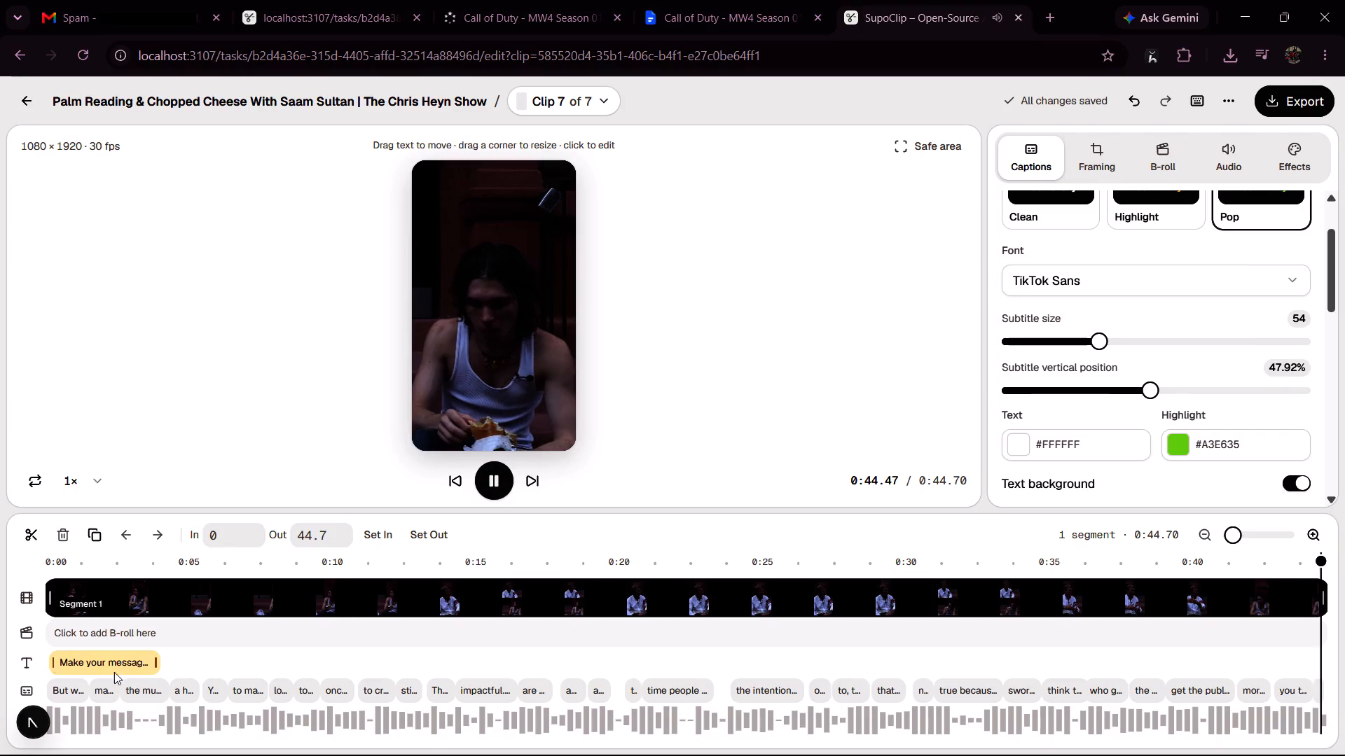
click(499, 475)
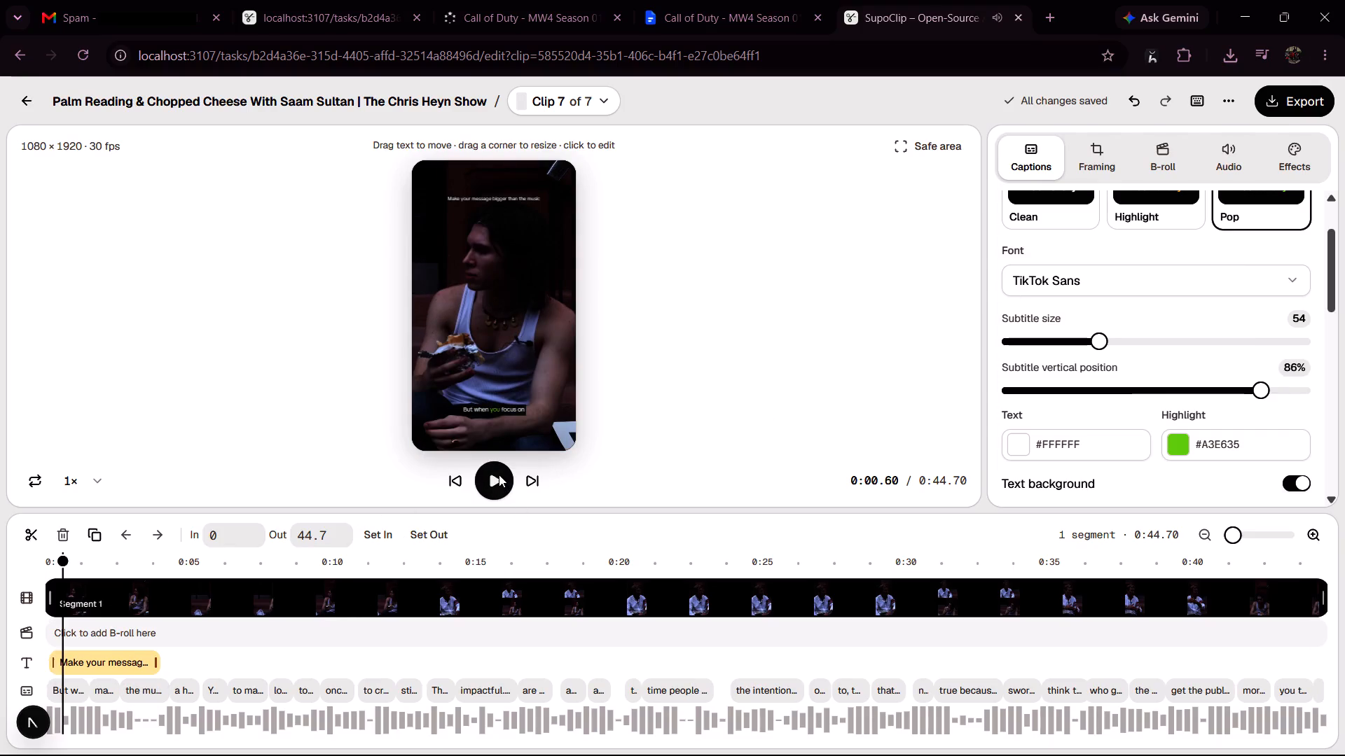
click(498, 475)
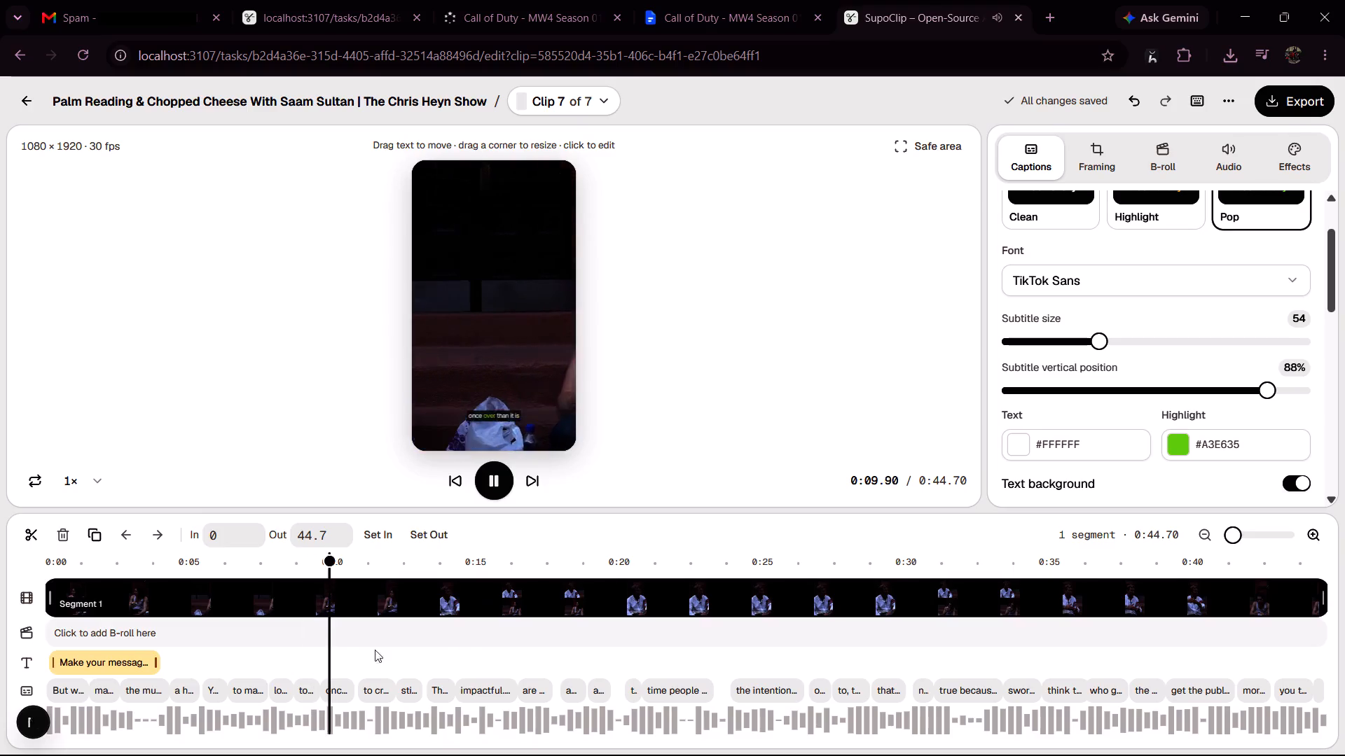
click(341, 608)
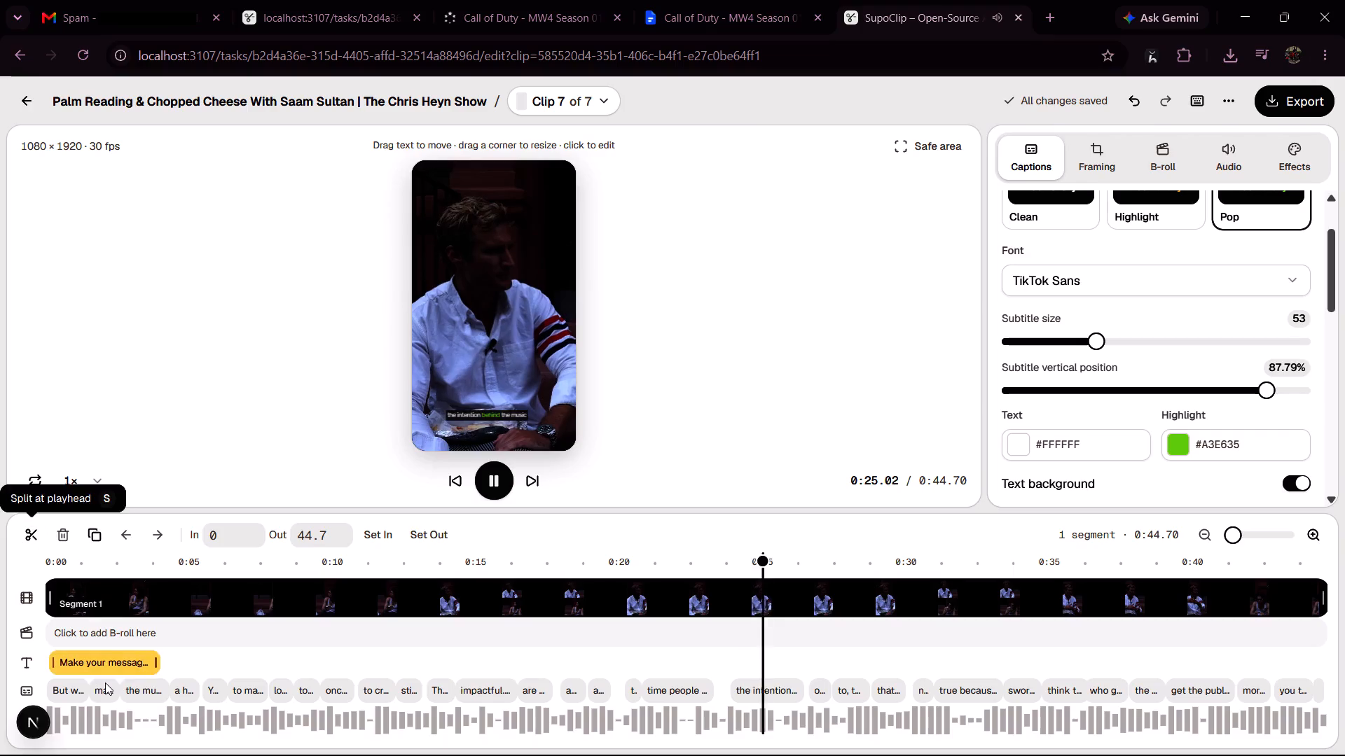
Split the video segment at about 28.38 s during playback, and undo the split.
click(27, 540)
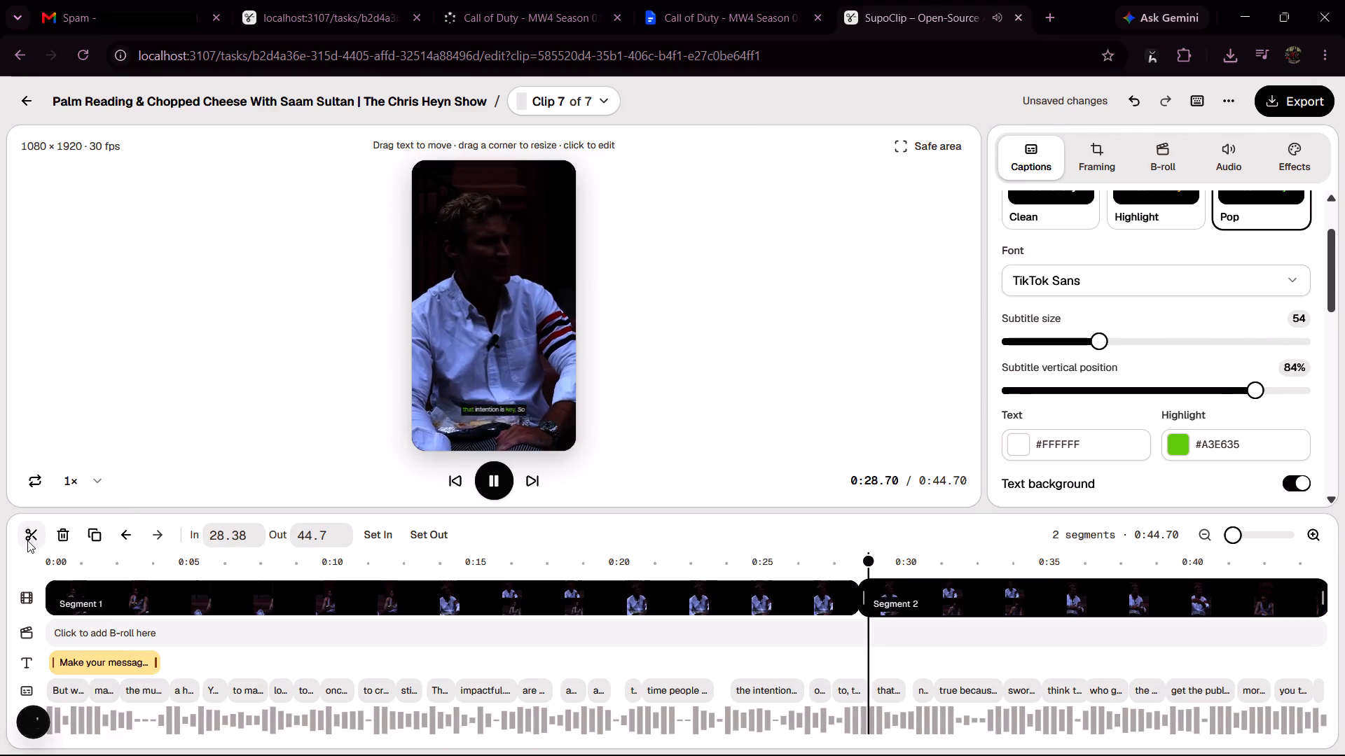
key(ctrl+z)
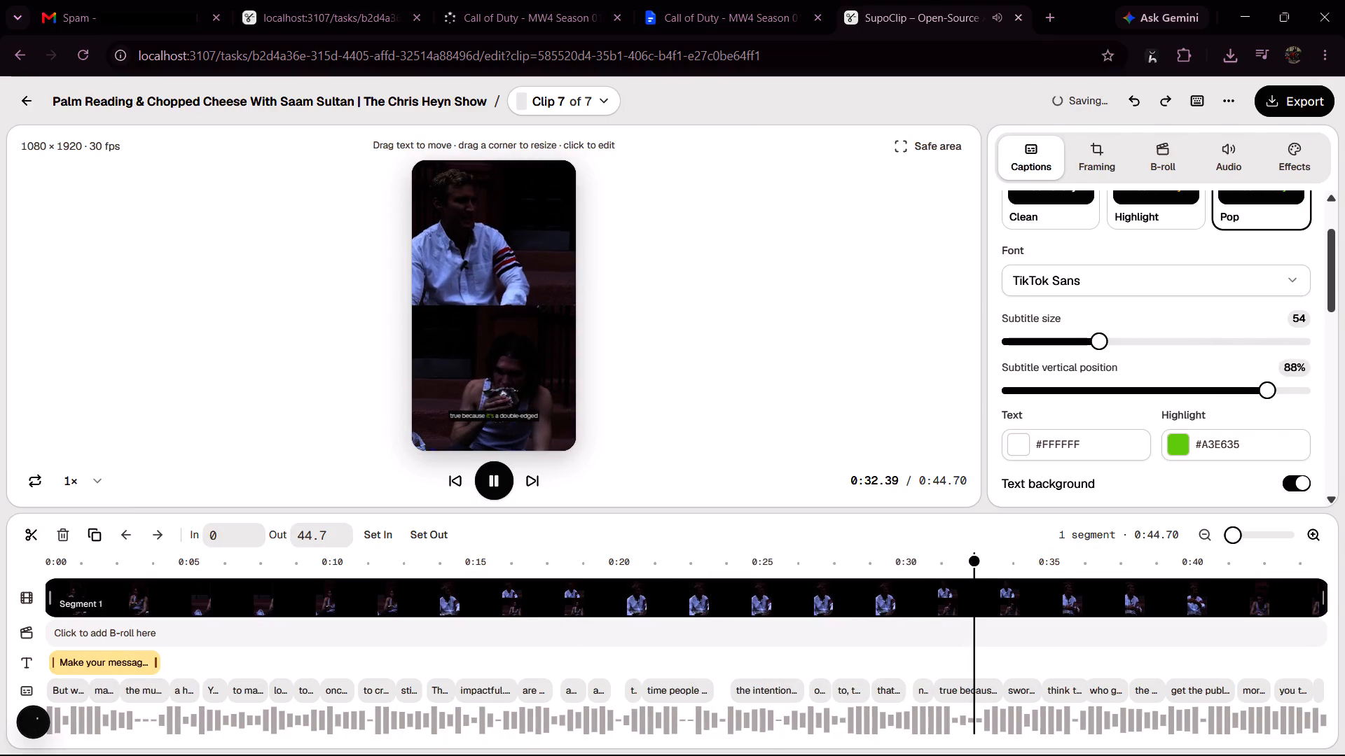
Go back from the later part of the clip and replay it from around the "or the message they're trying" caption.
click(1012, 603)
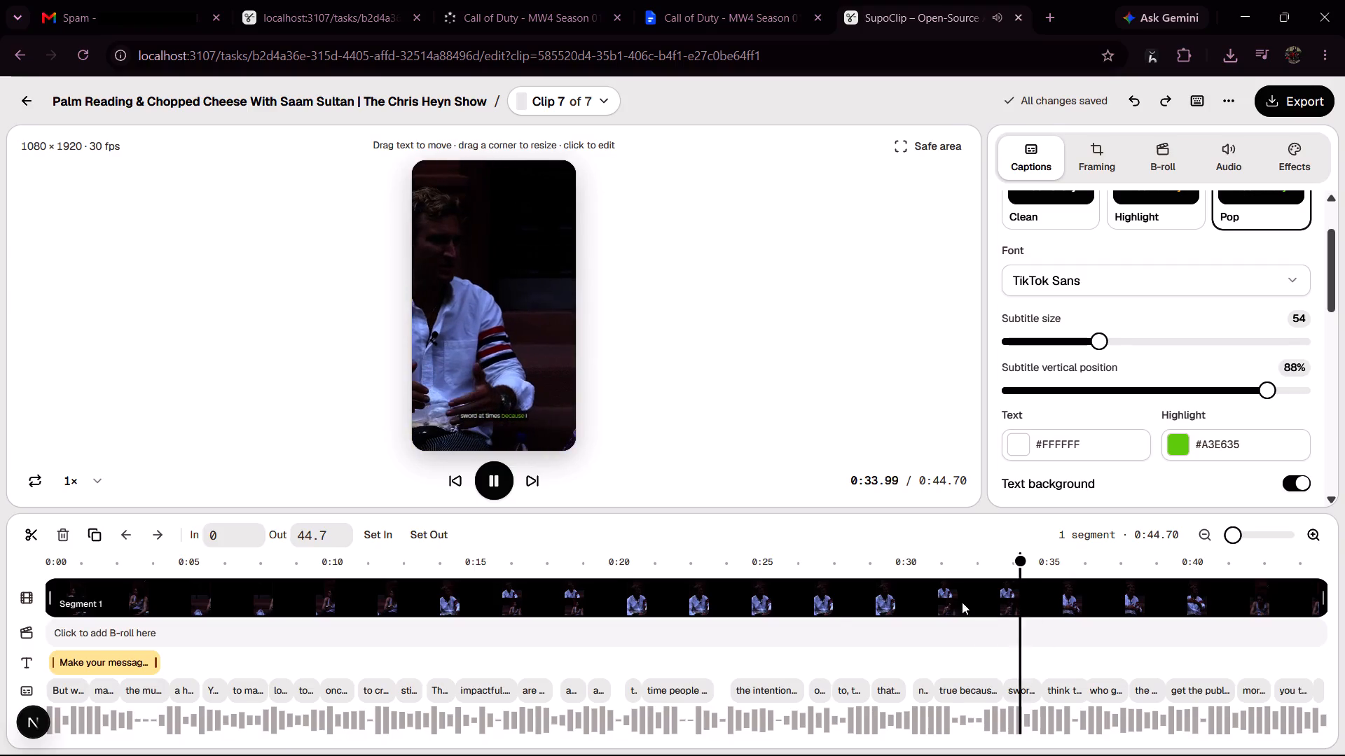
click(836, 608)
drag(817, 608, 730, 618)
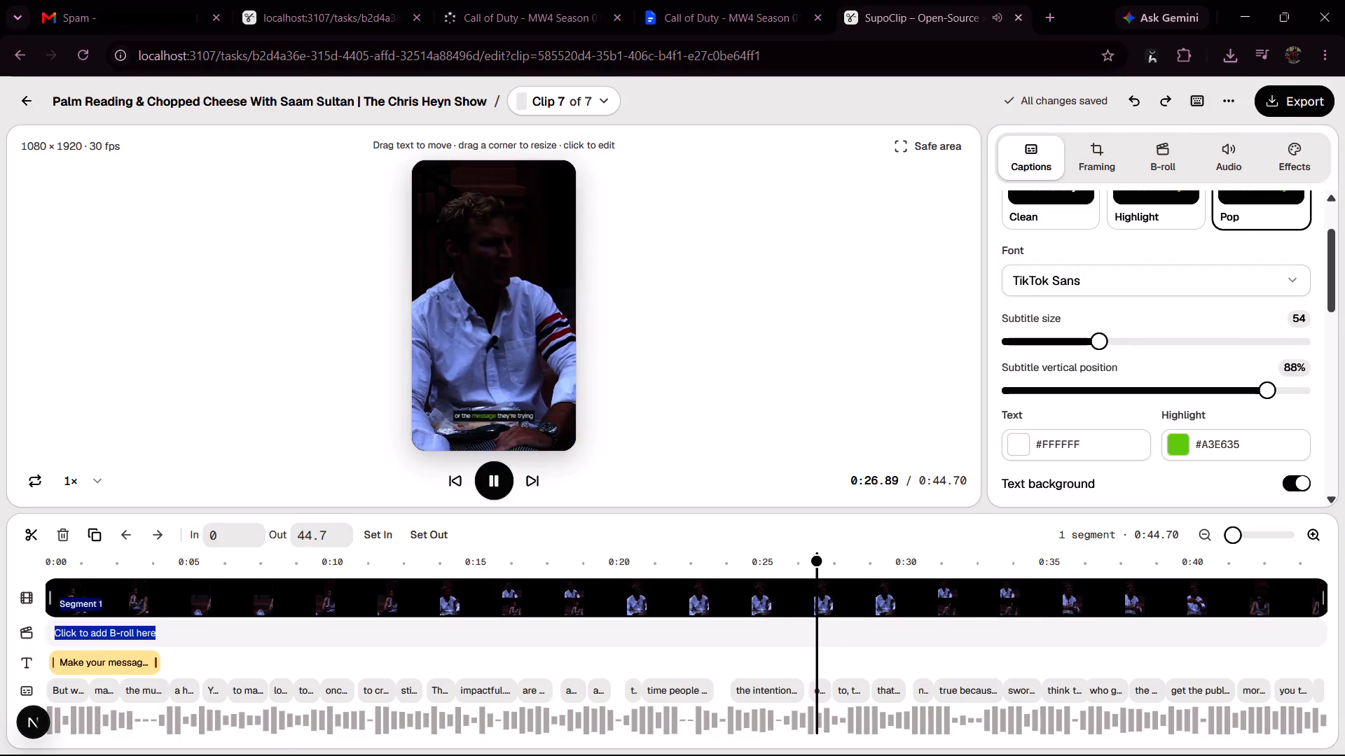
drag(730, 618, 727, 618)
Look through the B-roll, framing and caption style settings while the clip keeps playing.
scroll(1136, 344, up, 1)
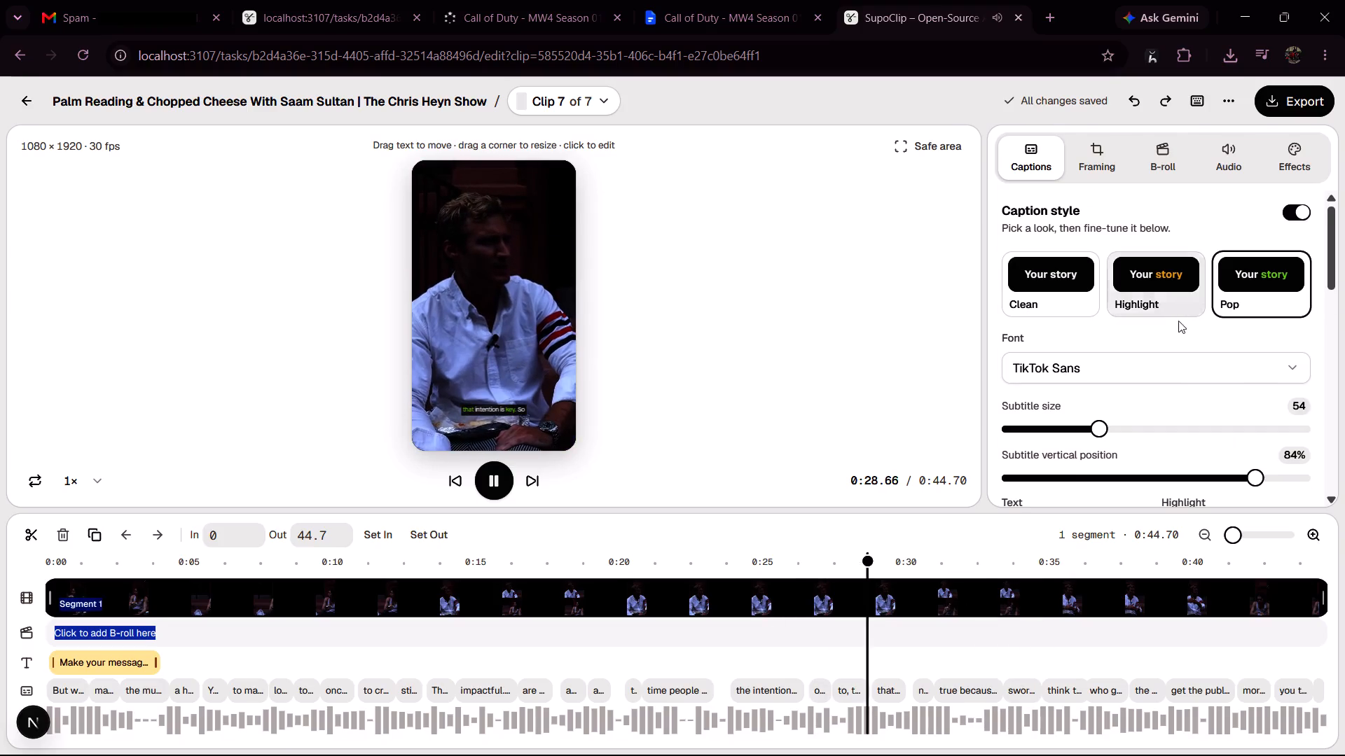
scroll(1175, 323, up, 2)
click(1163, 158)
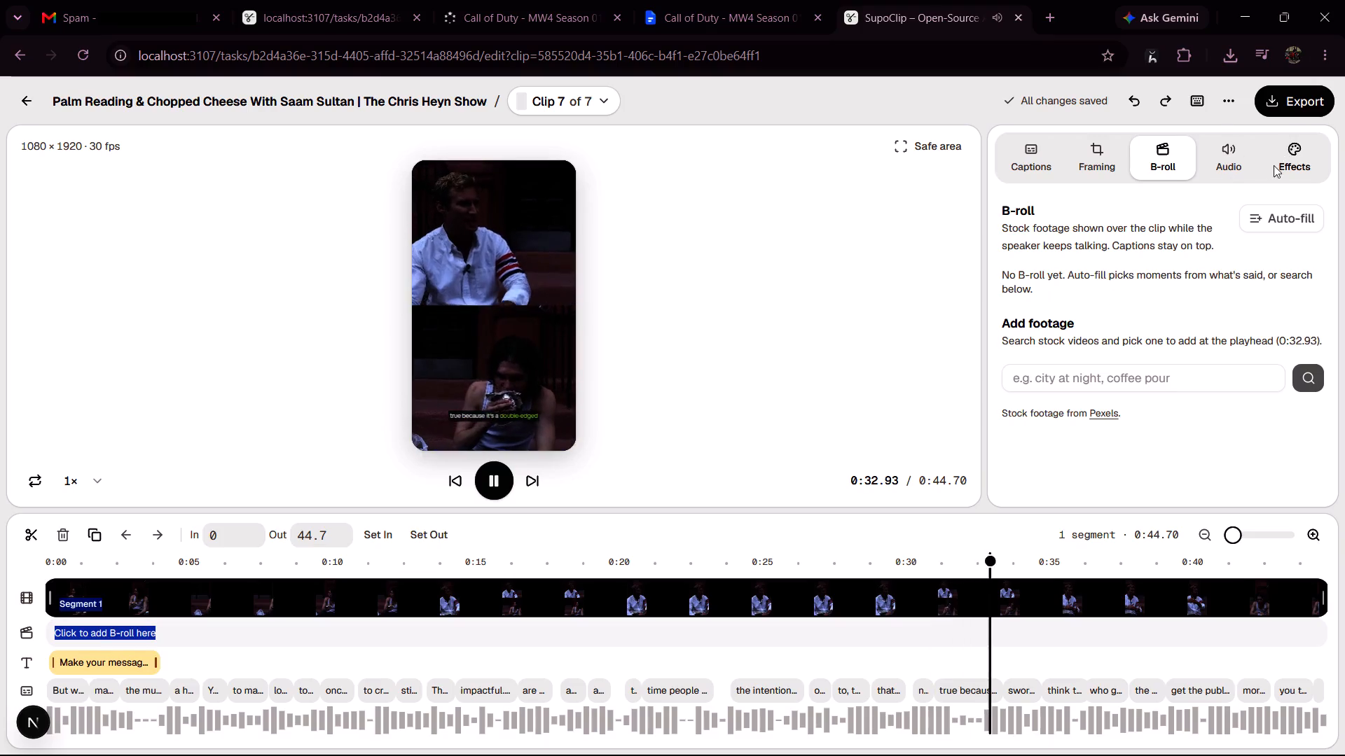
click(1115, 149)
click(1057, 161)
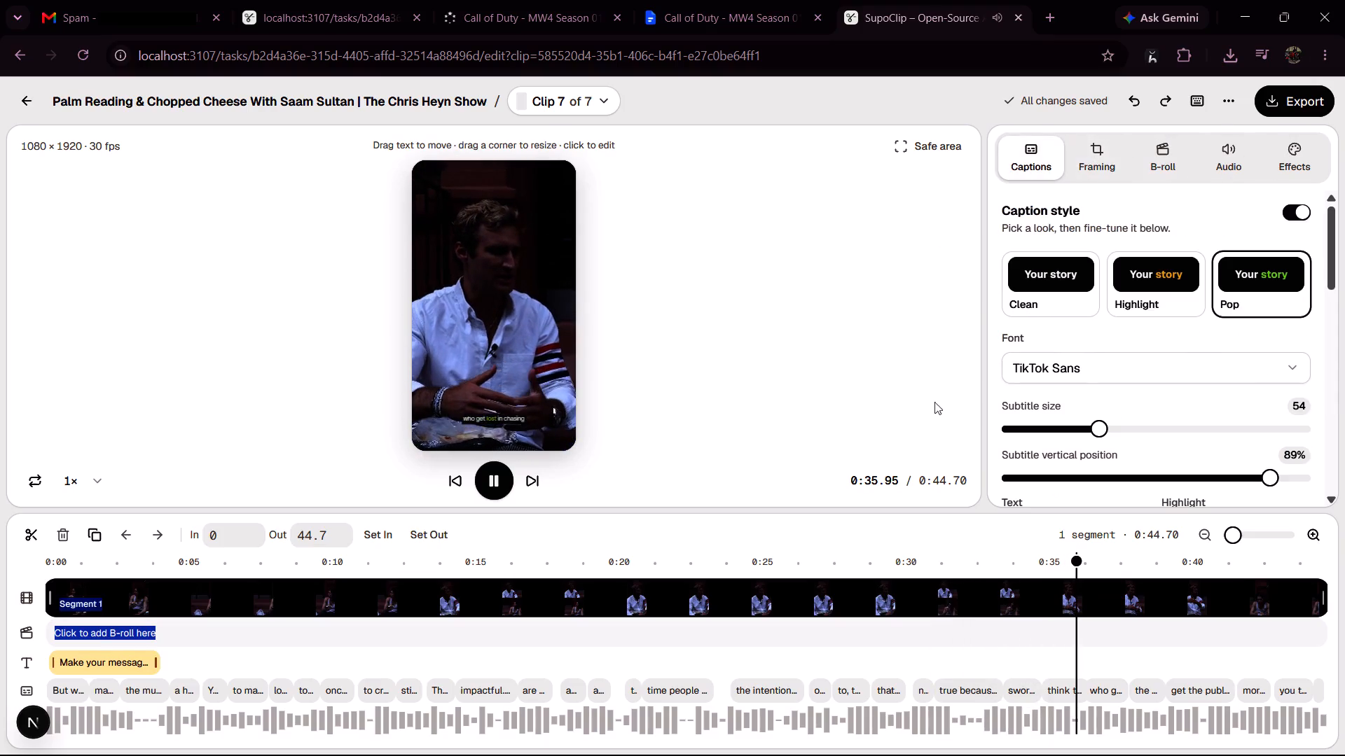
scroll(1100, 421, up, 2)
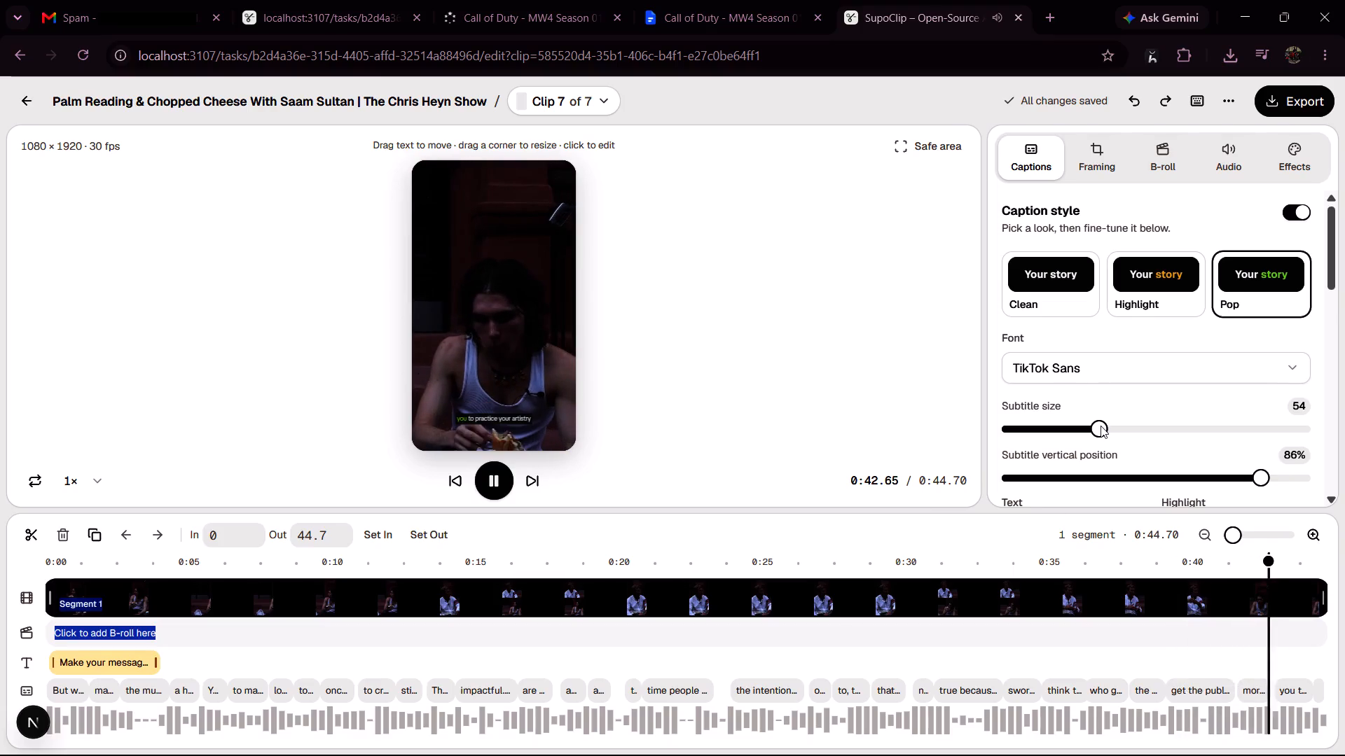
scroll(1101, 426, down, 3)
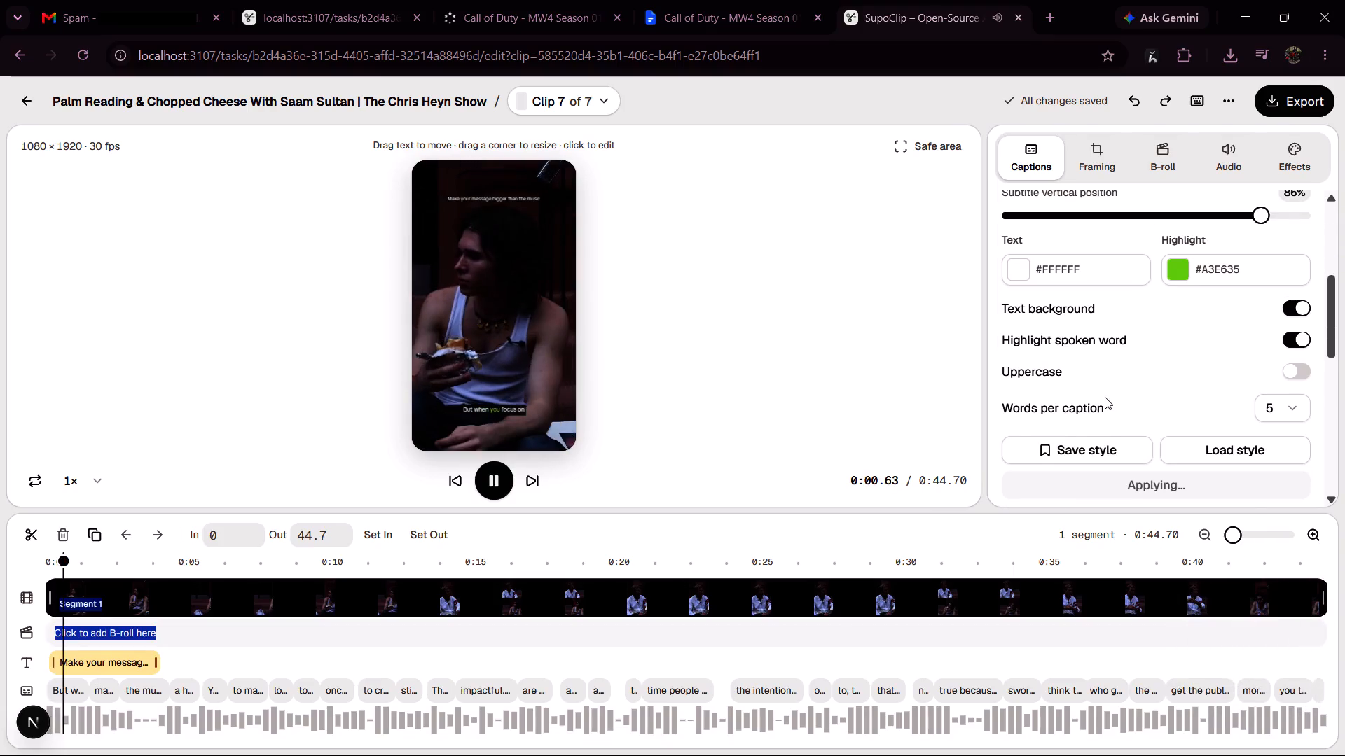
scroll(1105, 397, up, 7)
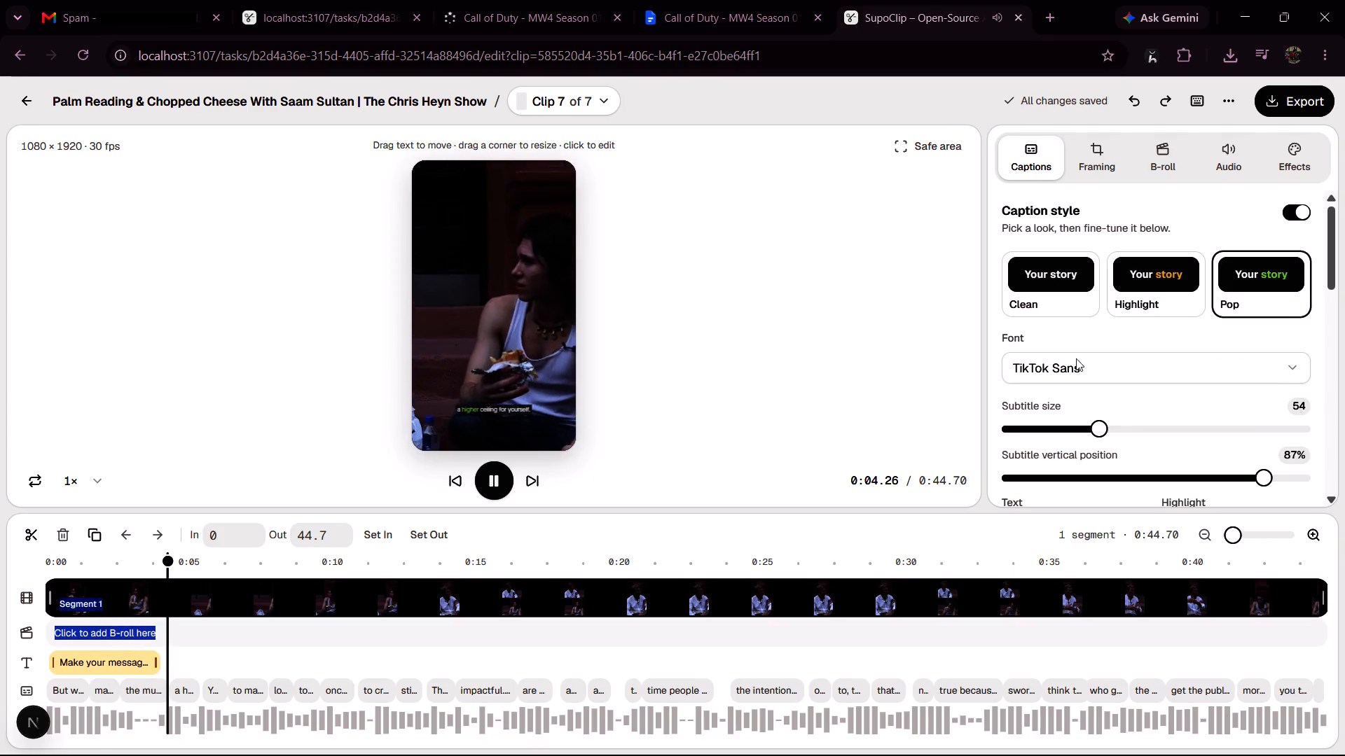
scroll(1135, 309, up, 1)
click(1131, 386)
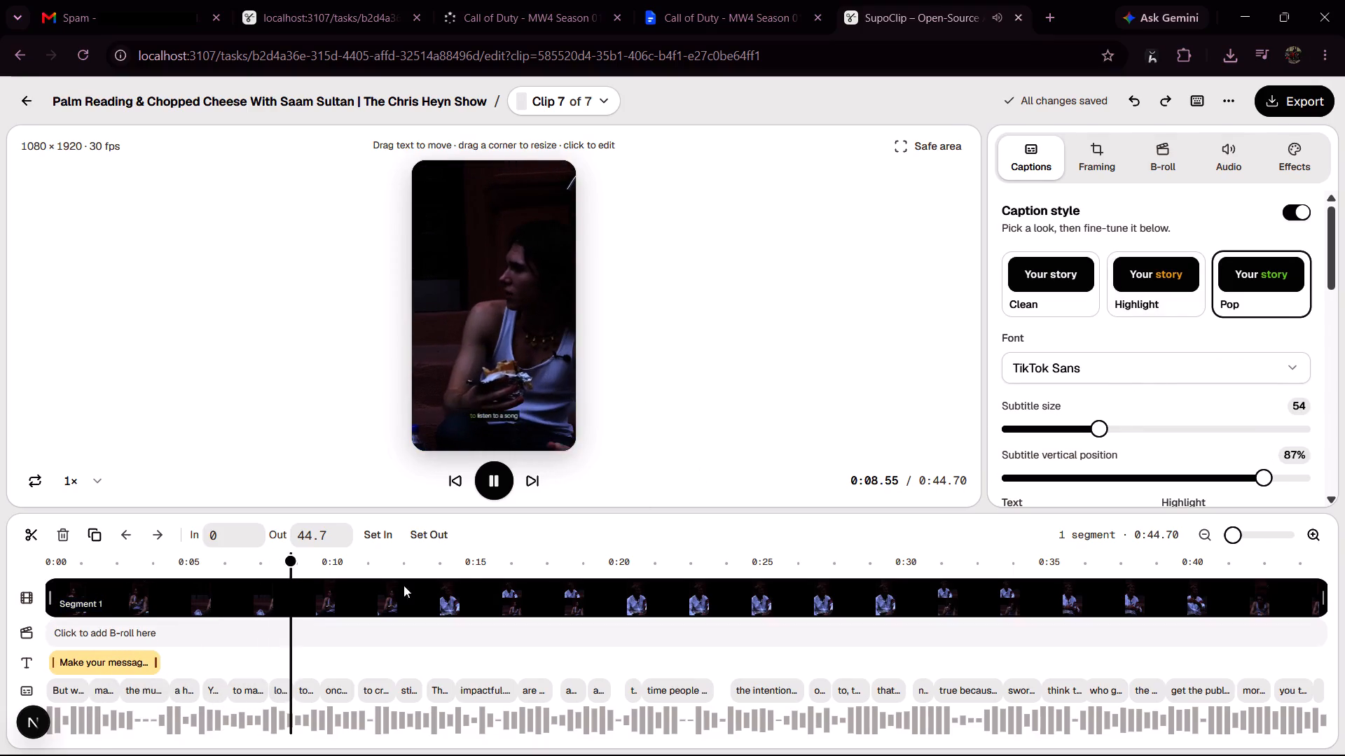
Pause playback and place the playhead near the clip's start, at about 0.98 s.
click(92, 603)
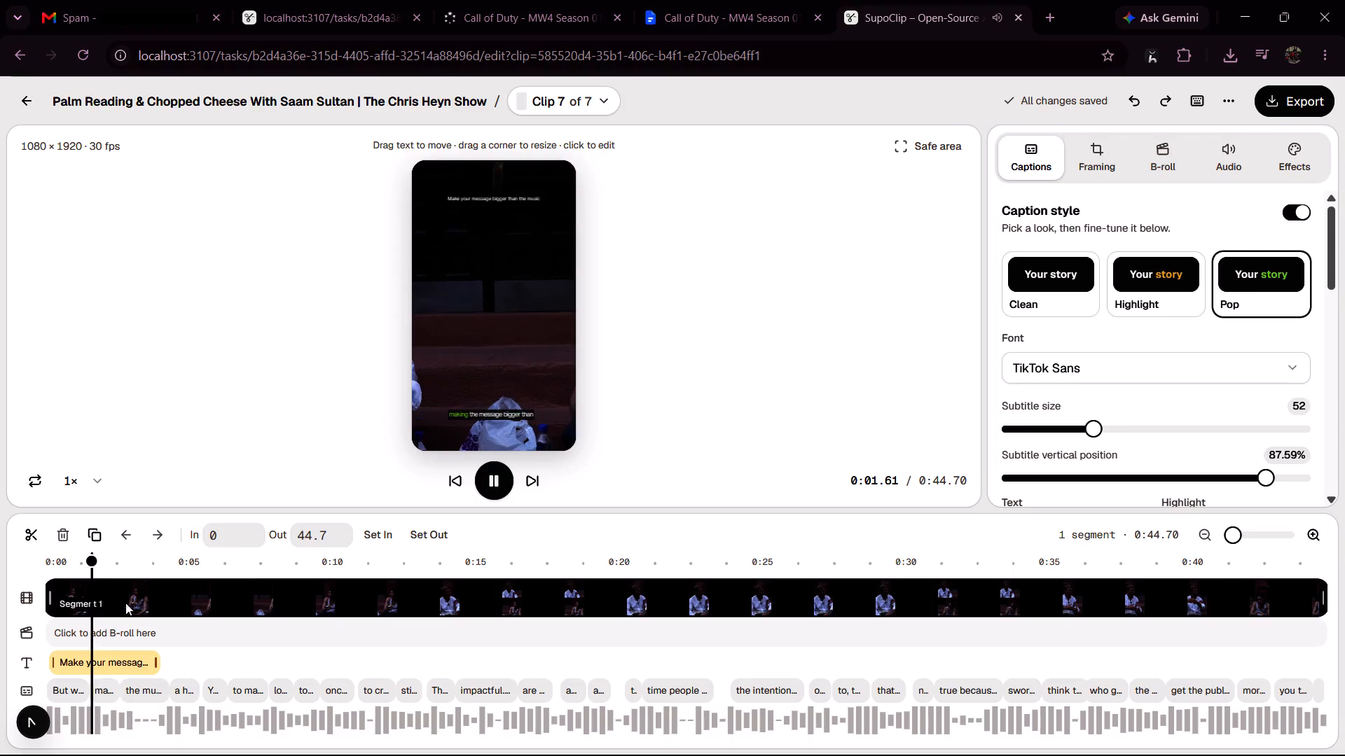
click(492, 488)
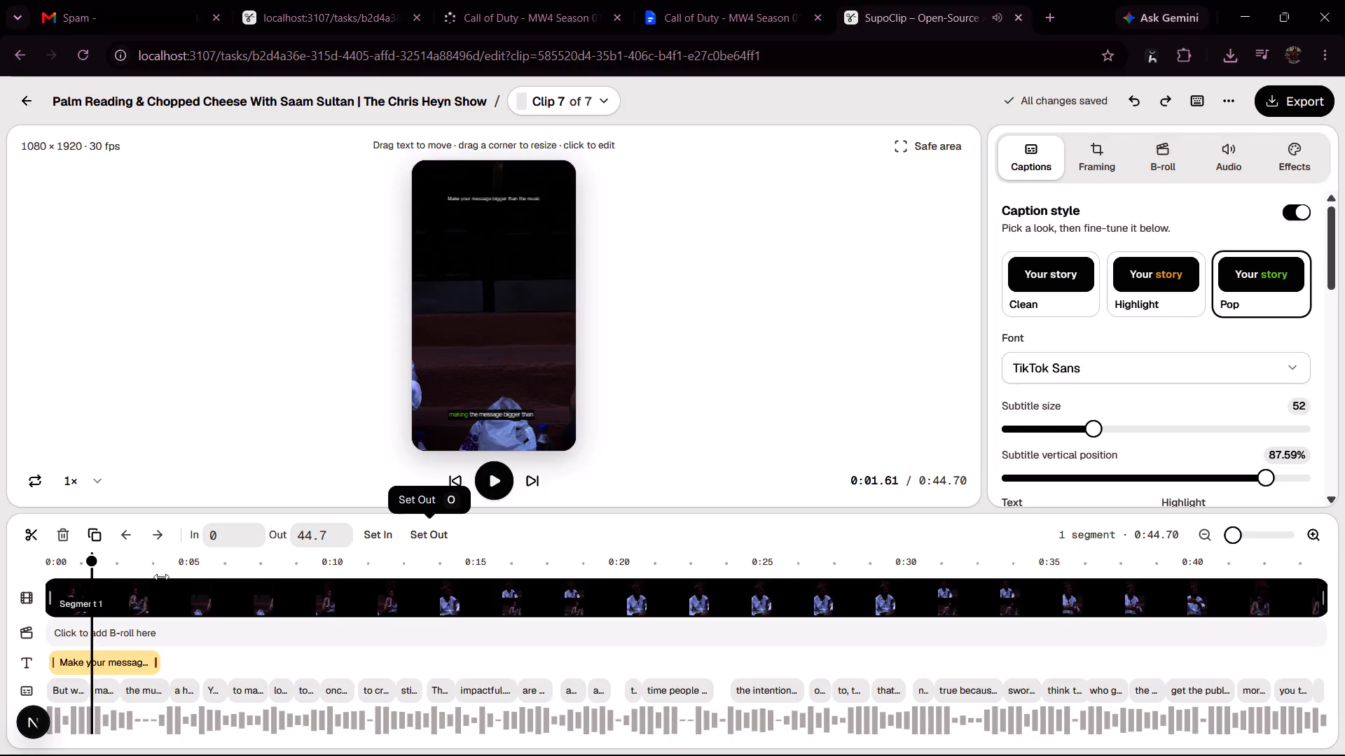
click(30, 602)
click(29, 598)
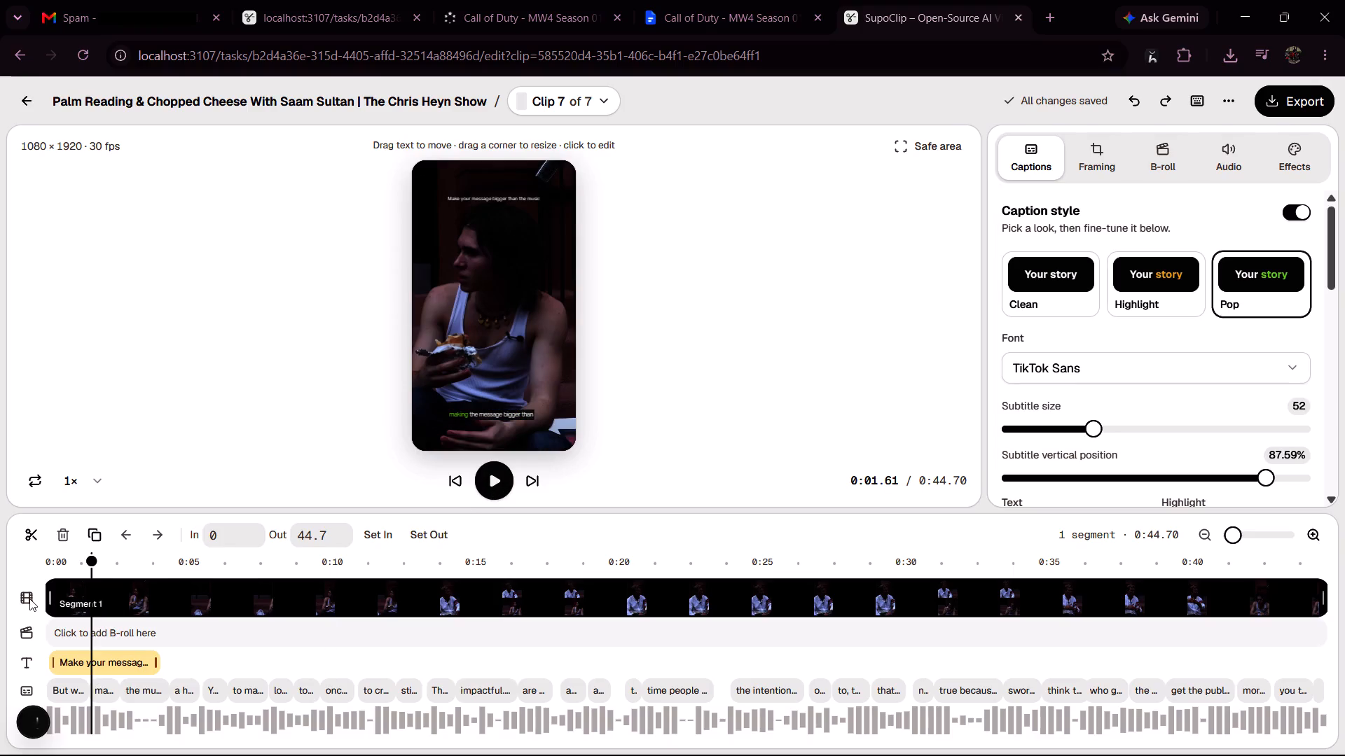
right_click(29, 598)
click(29, 598)
click(506, 330)
click(387, 598)
click(387, 598)
drag(387, 598, 107, 592)
click(74, 591)
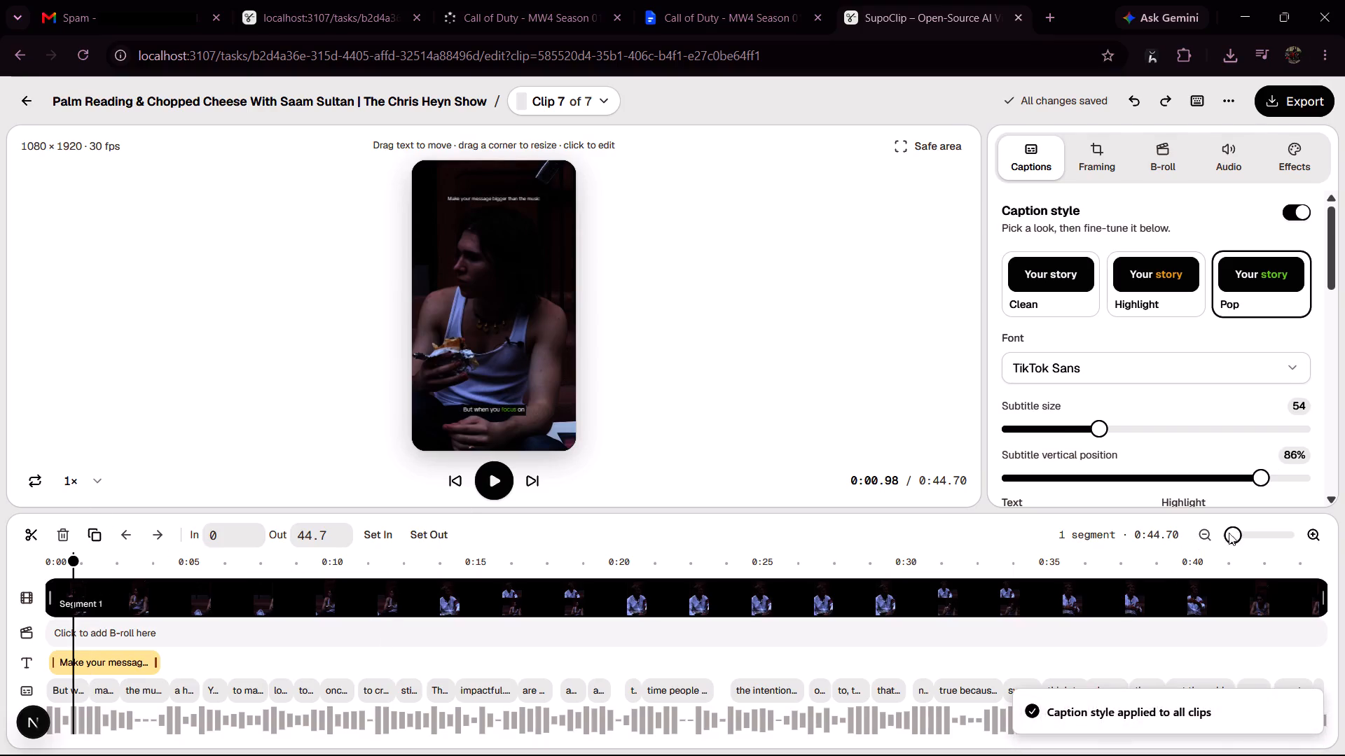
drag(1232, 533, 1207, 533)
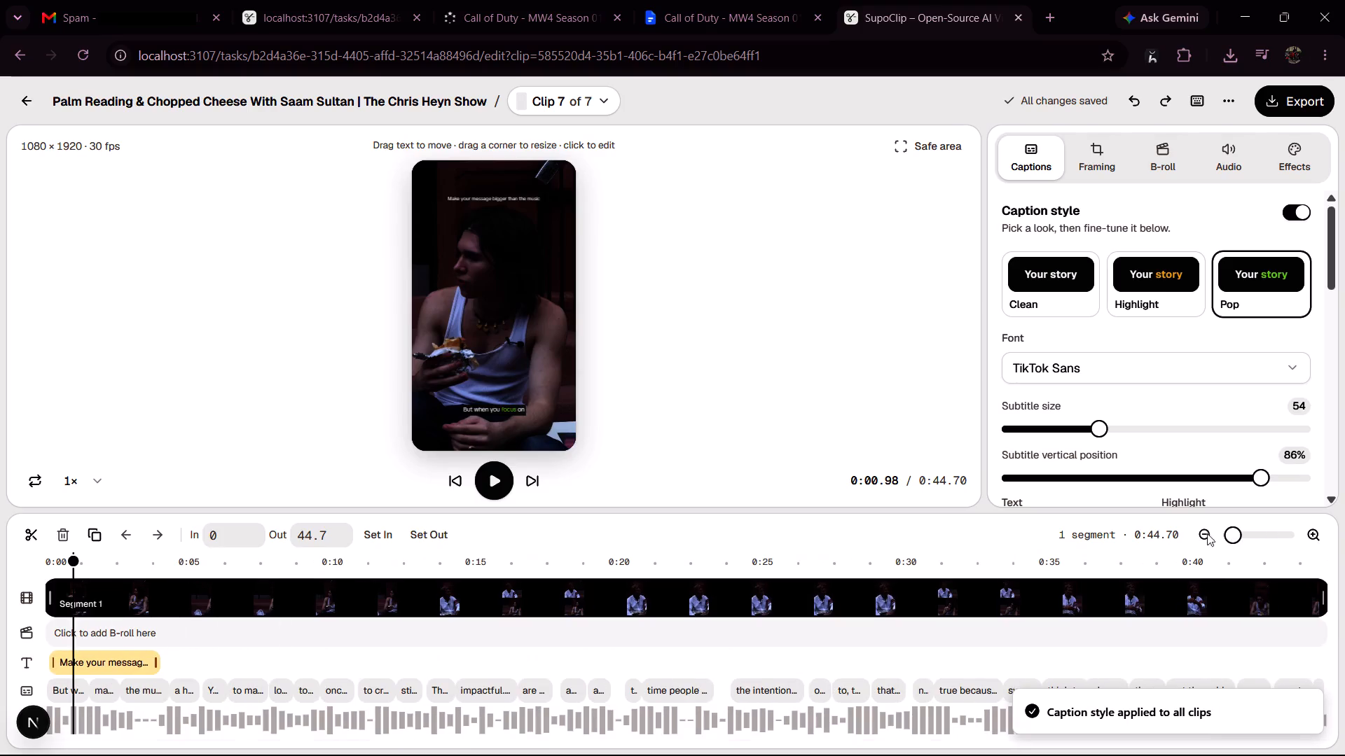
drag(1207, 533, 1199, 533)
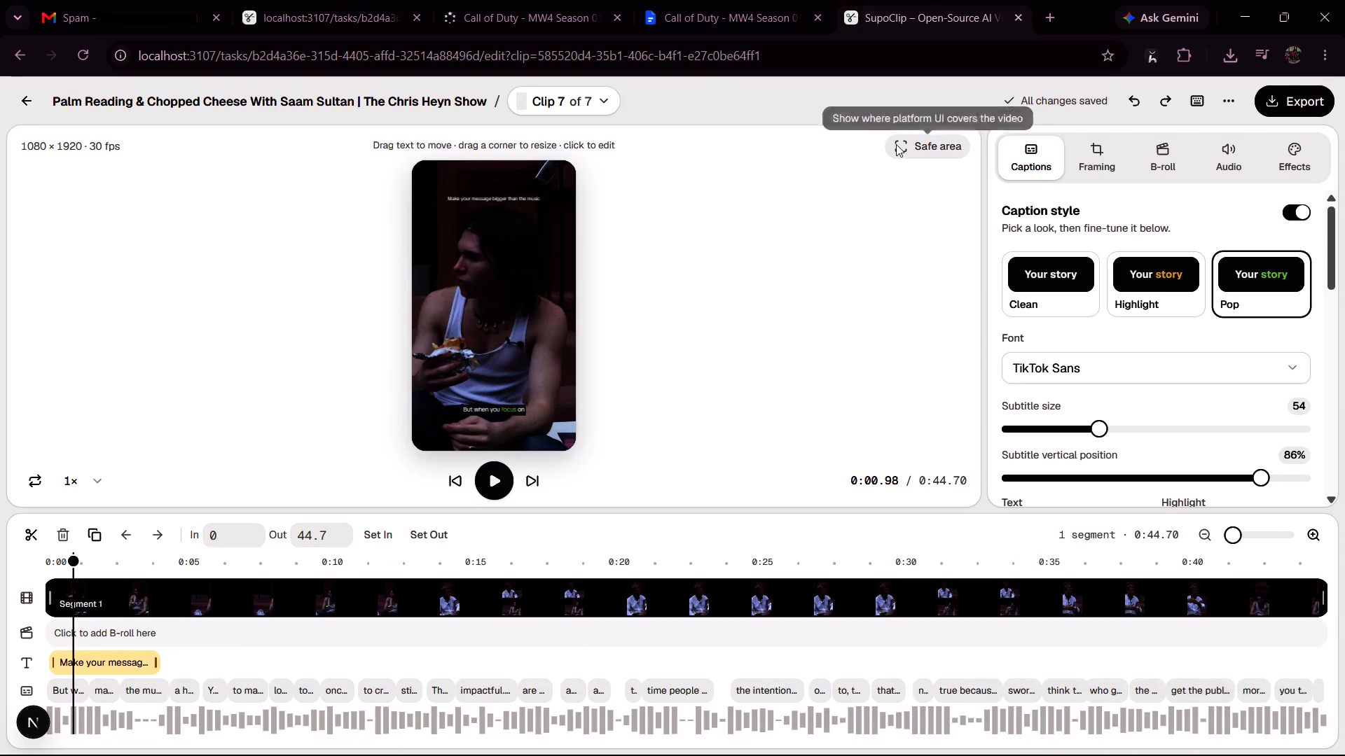
Show the safe-area overlay on the preview to check the text placement, and hide it again.
click(897, 144)
drag(497, 267, 501, 268)
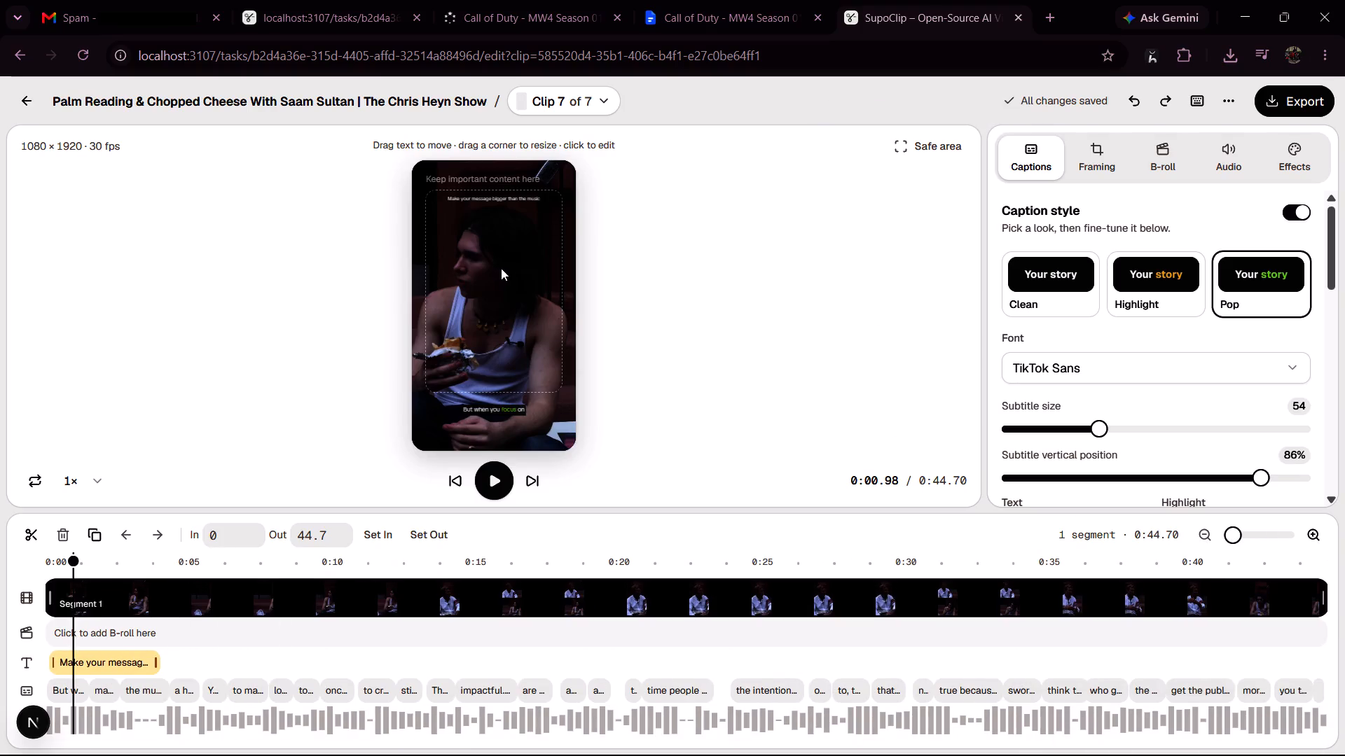
drag(501, 268, 504, 269)
click(672, 197)
click(931, 148)
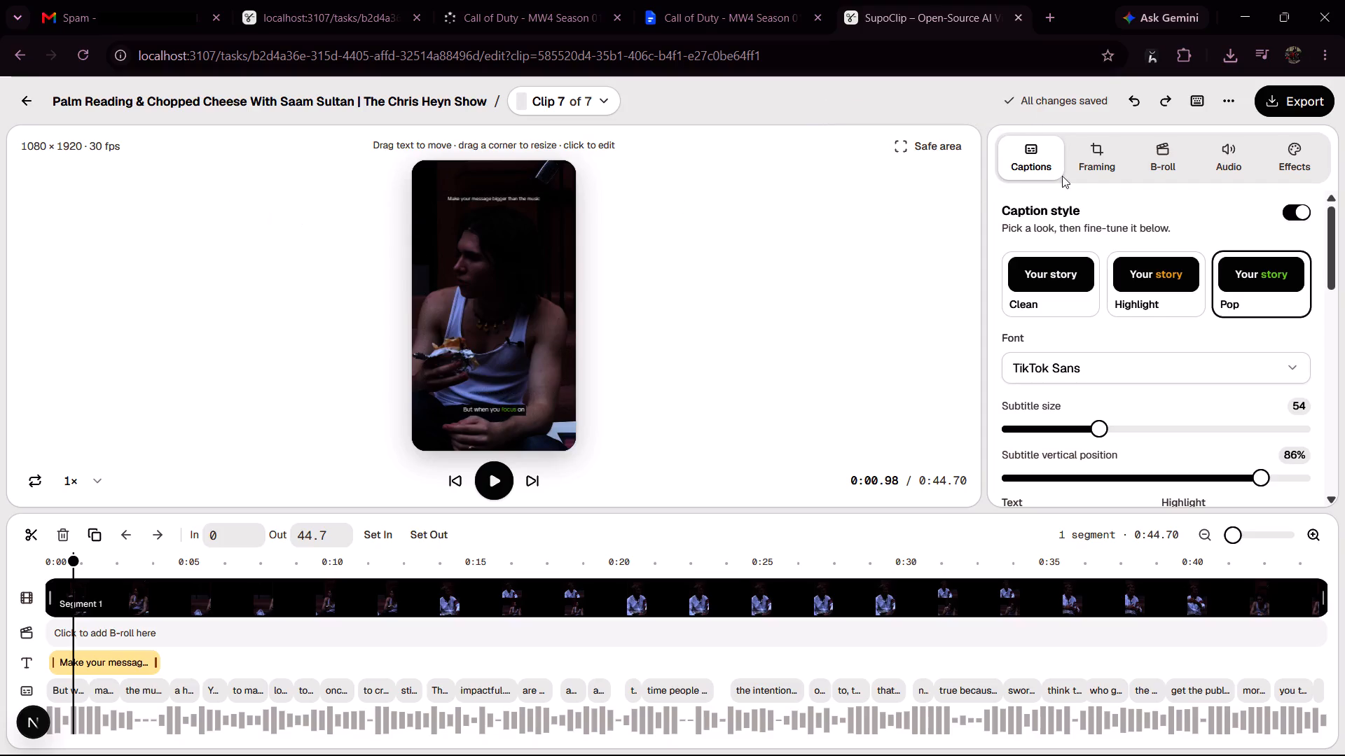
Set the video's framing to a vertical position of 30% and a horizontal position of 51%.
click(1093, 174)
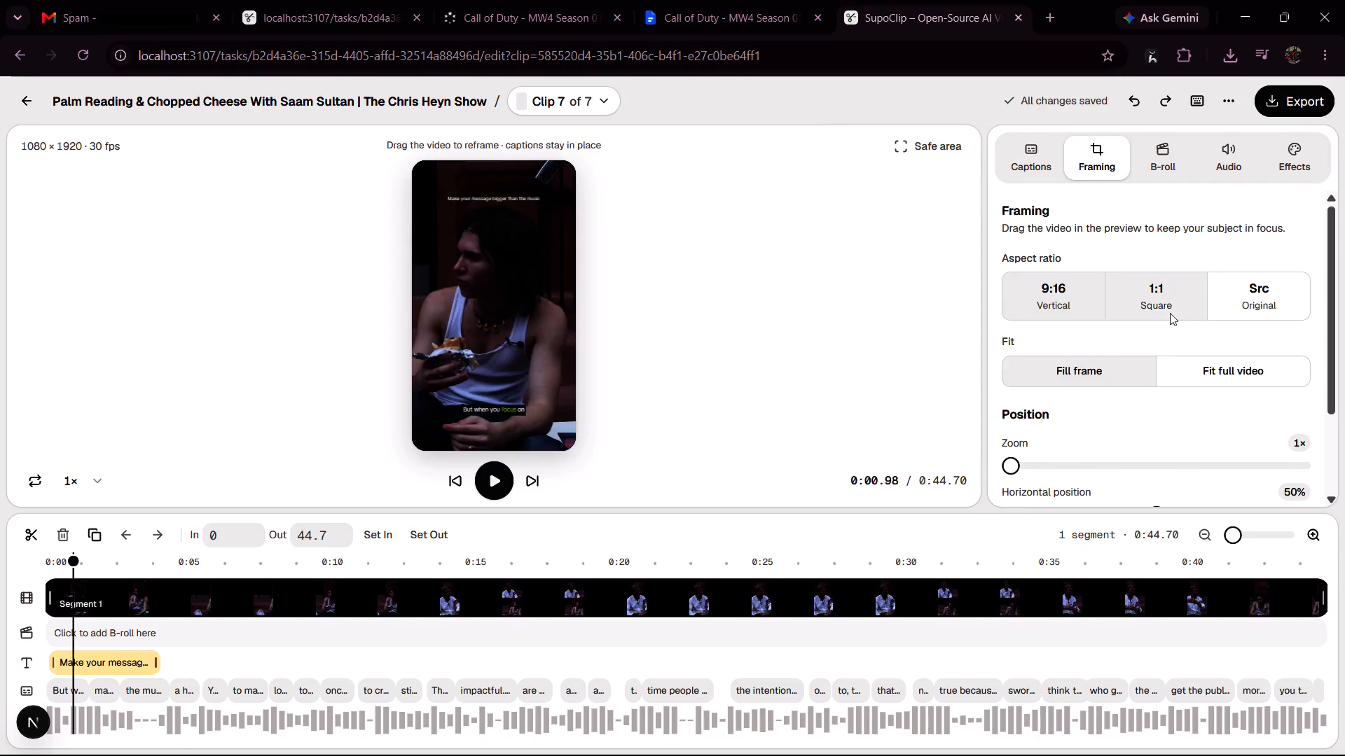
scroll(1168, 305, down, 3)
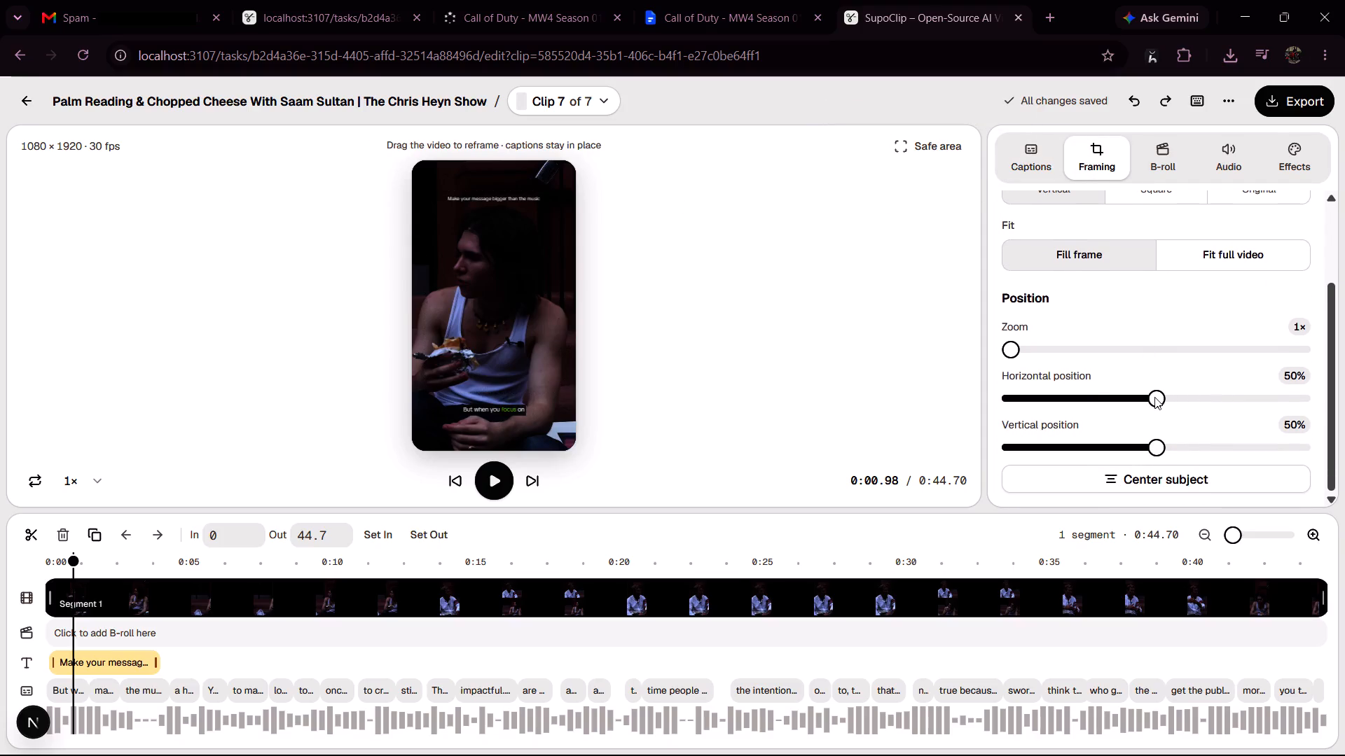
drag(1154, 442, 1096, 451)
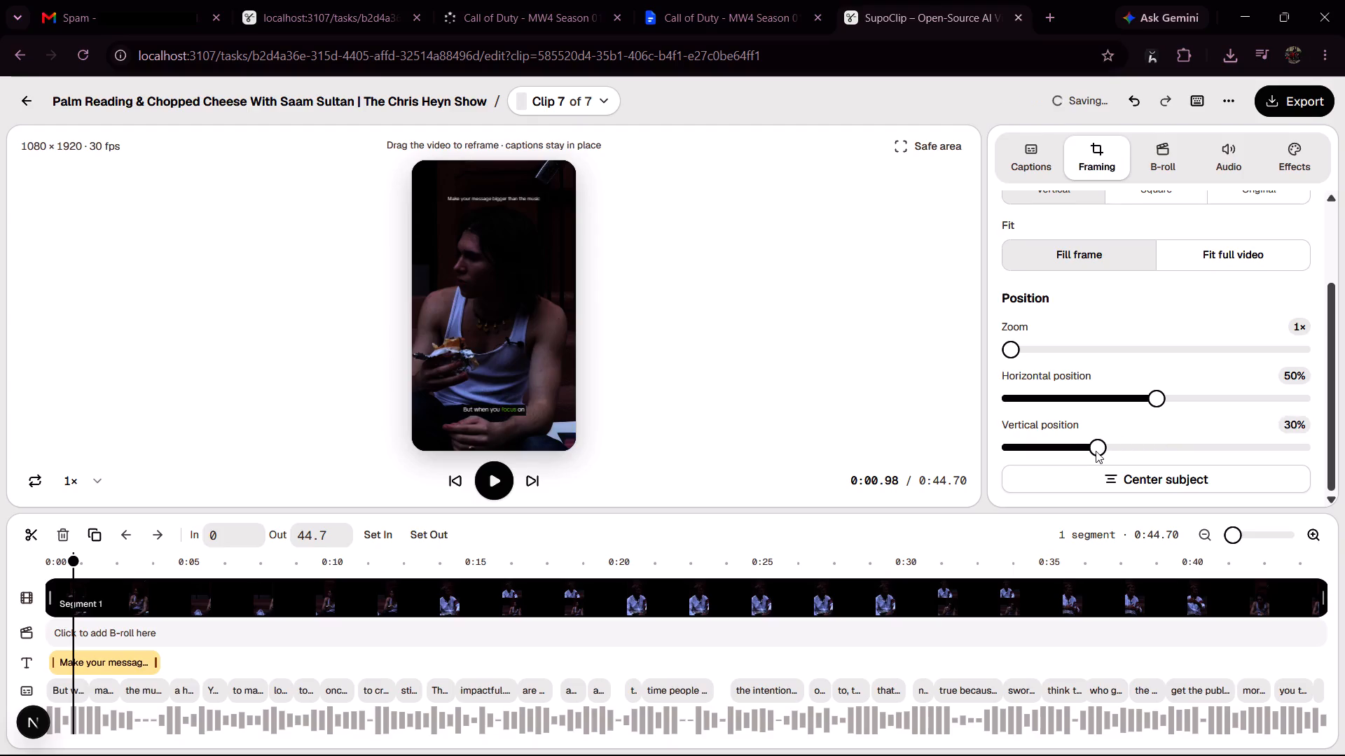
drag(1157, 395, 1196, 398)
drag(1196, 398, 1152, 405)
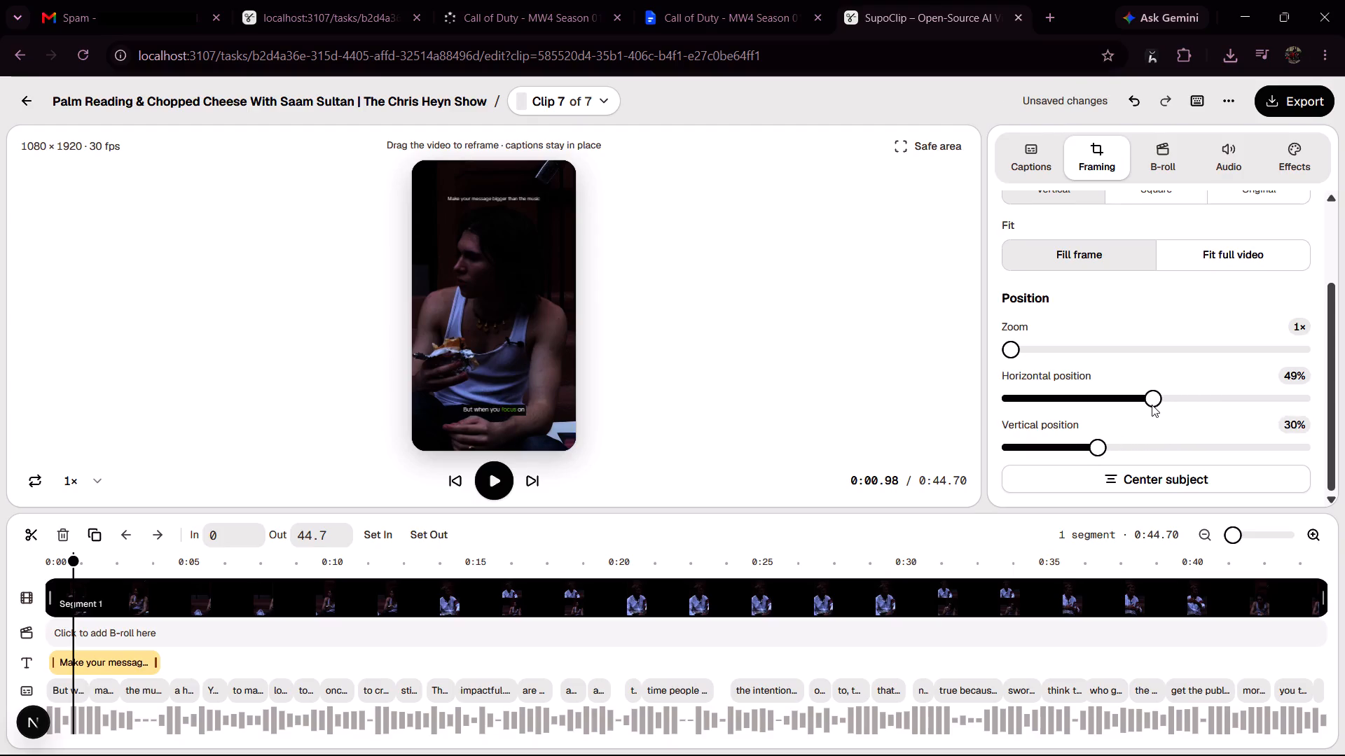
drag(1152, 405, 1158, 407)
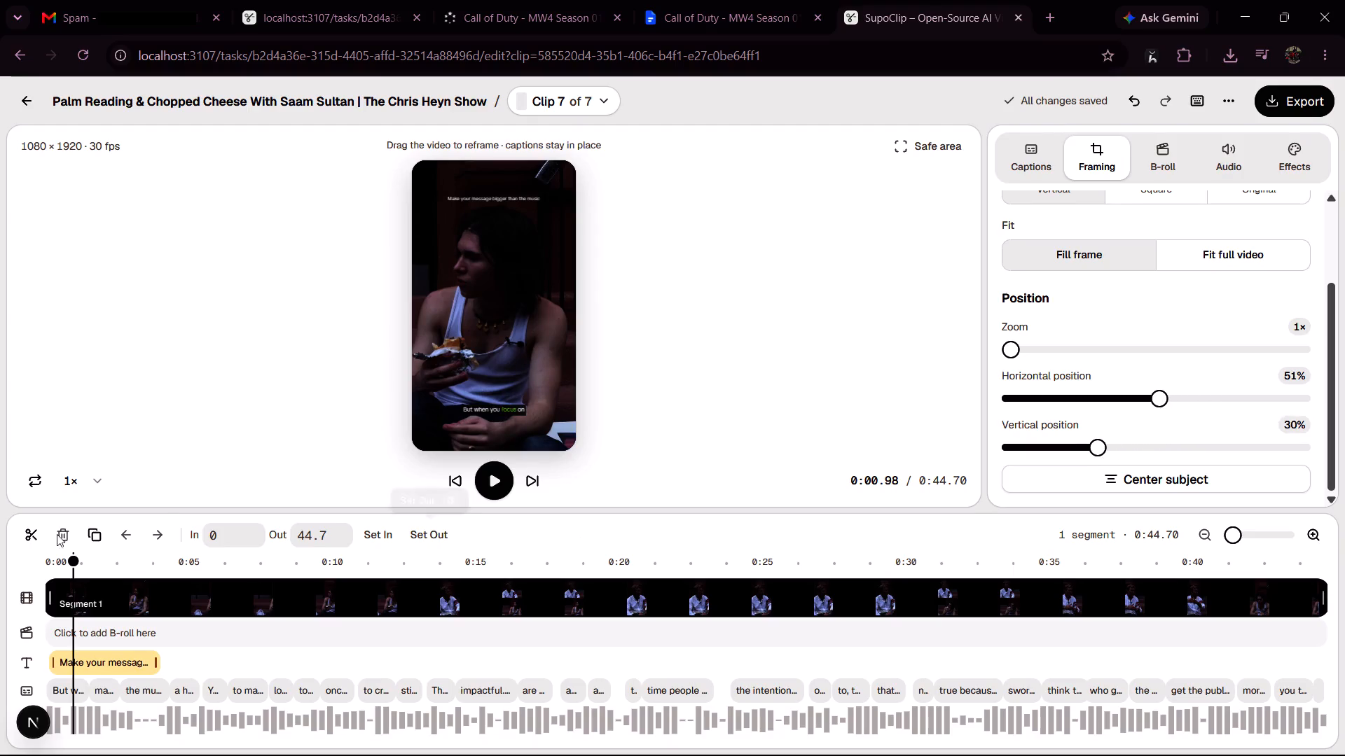
Start playback, try another vertical framing position, and center the subject in the frame.
click(495, 474)
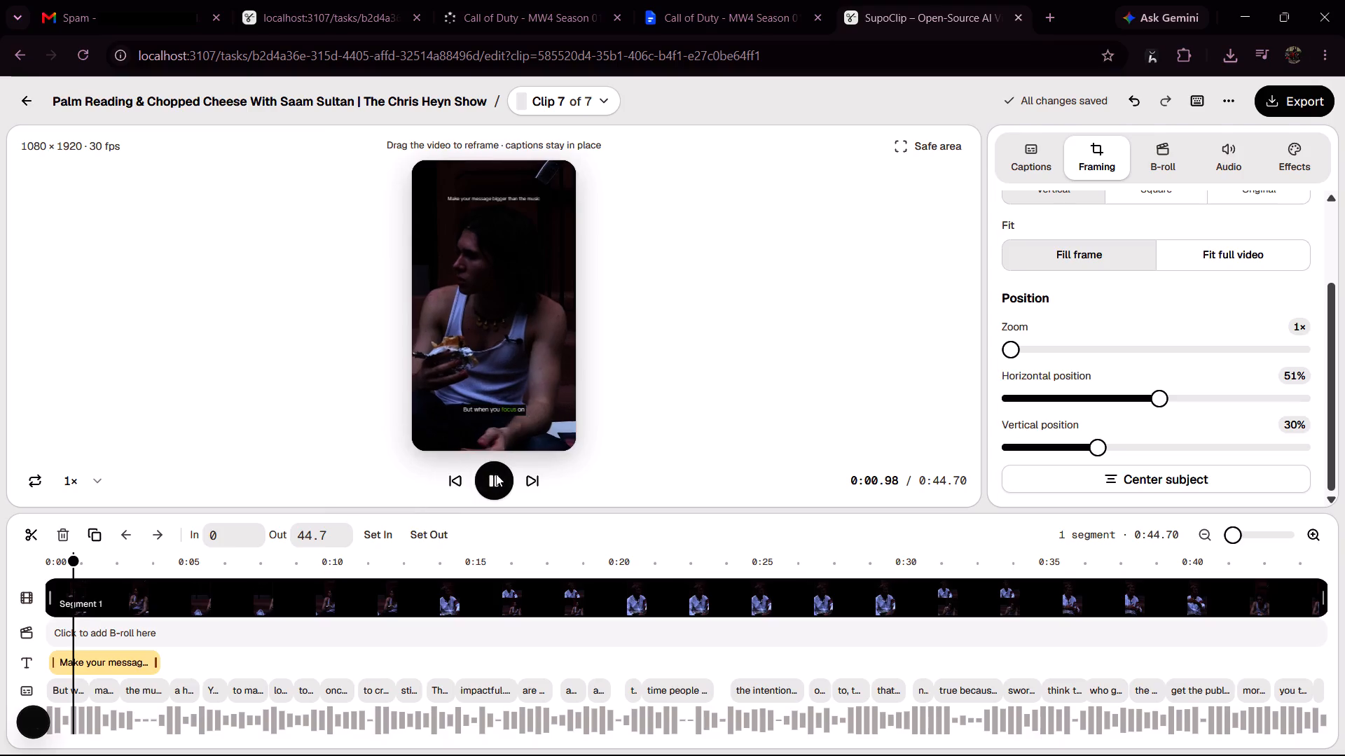
drag(1103, 446, 1217, 448)
click(1175, 472)
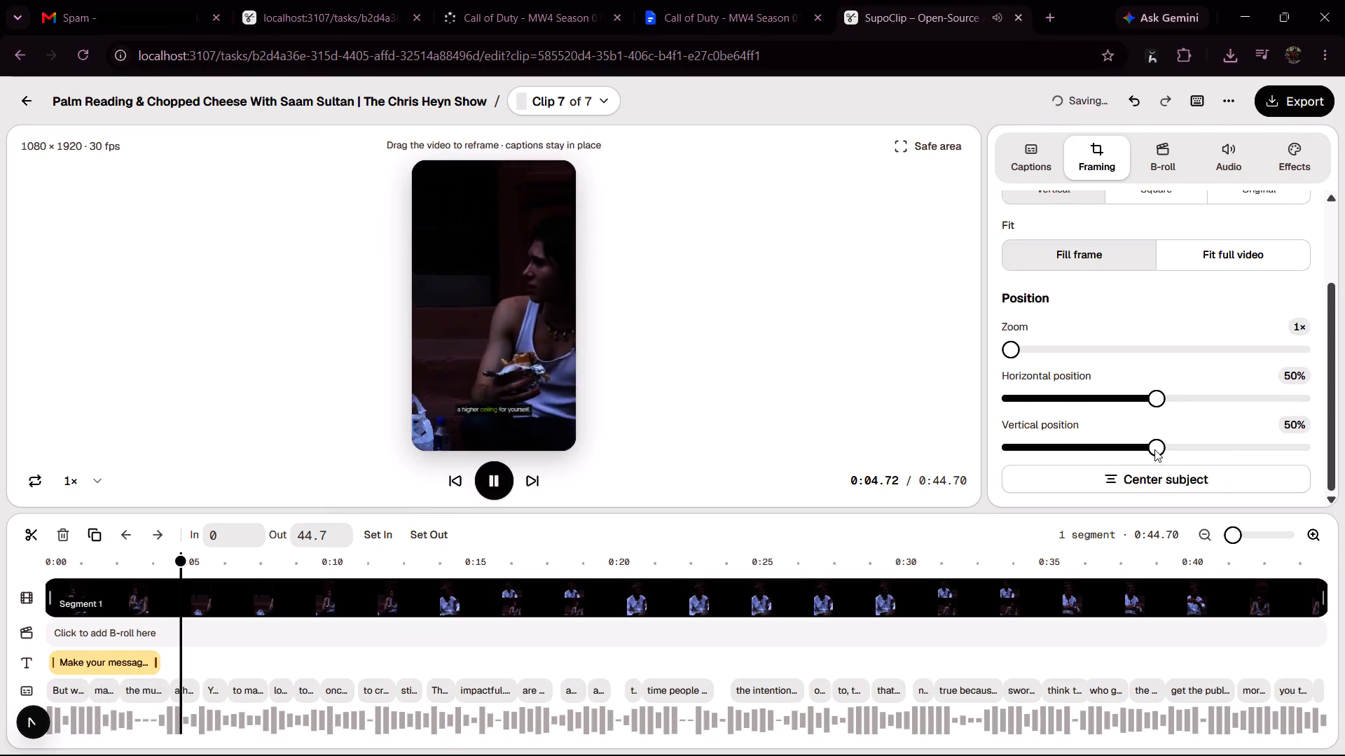
Set the video's framing zoom to about 1.76×.
drag(1008, 350, 1119, 346)
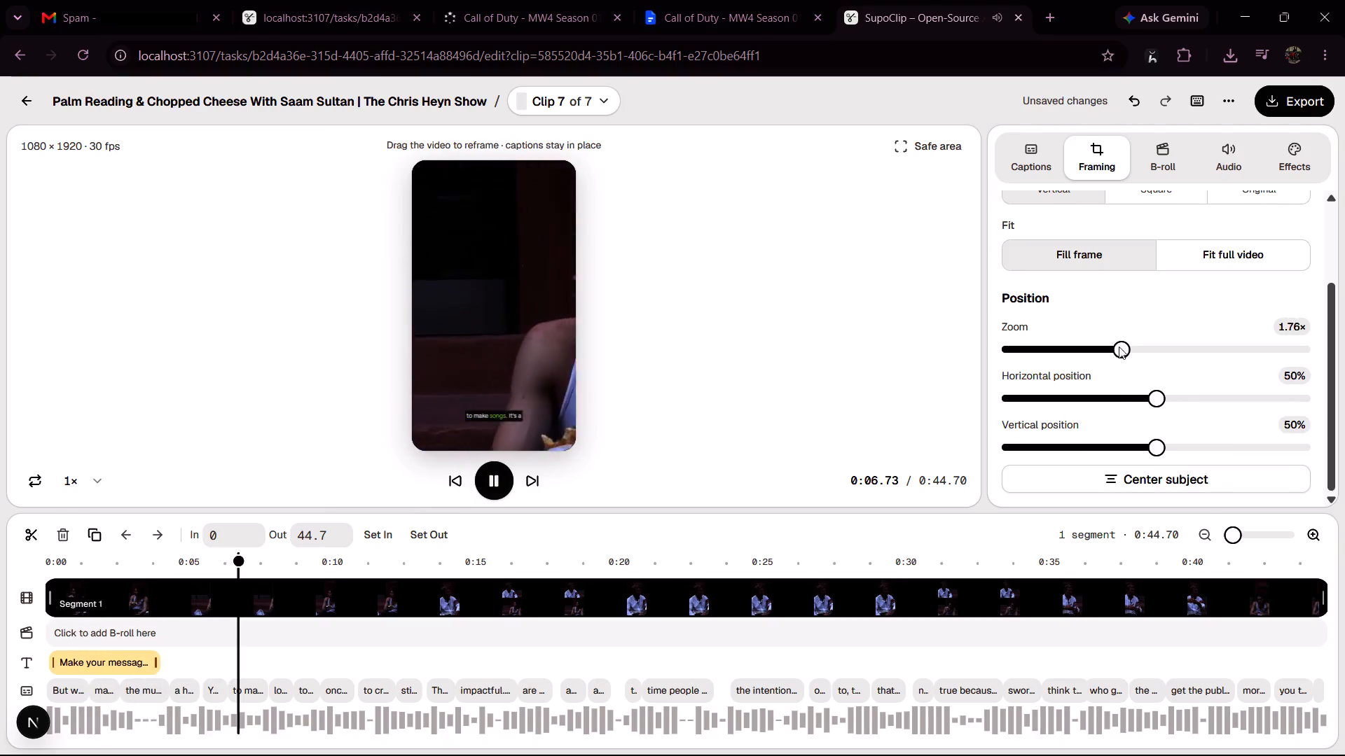
Set the video's framing zoom to 1×.
drag(1119, 346, 897, 349)
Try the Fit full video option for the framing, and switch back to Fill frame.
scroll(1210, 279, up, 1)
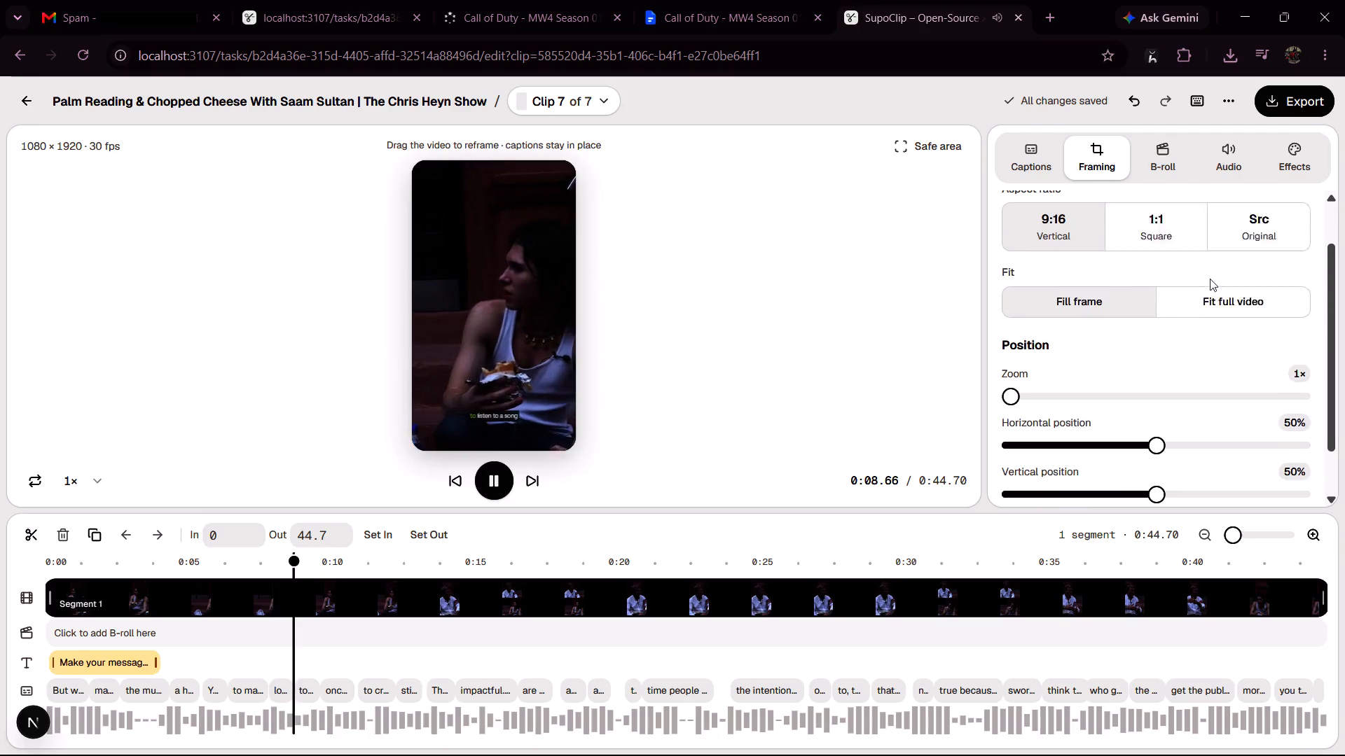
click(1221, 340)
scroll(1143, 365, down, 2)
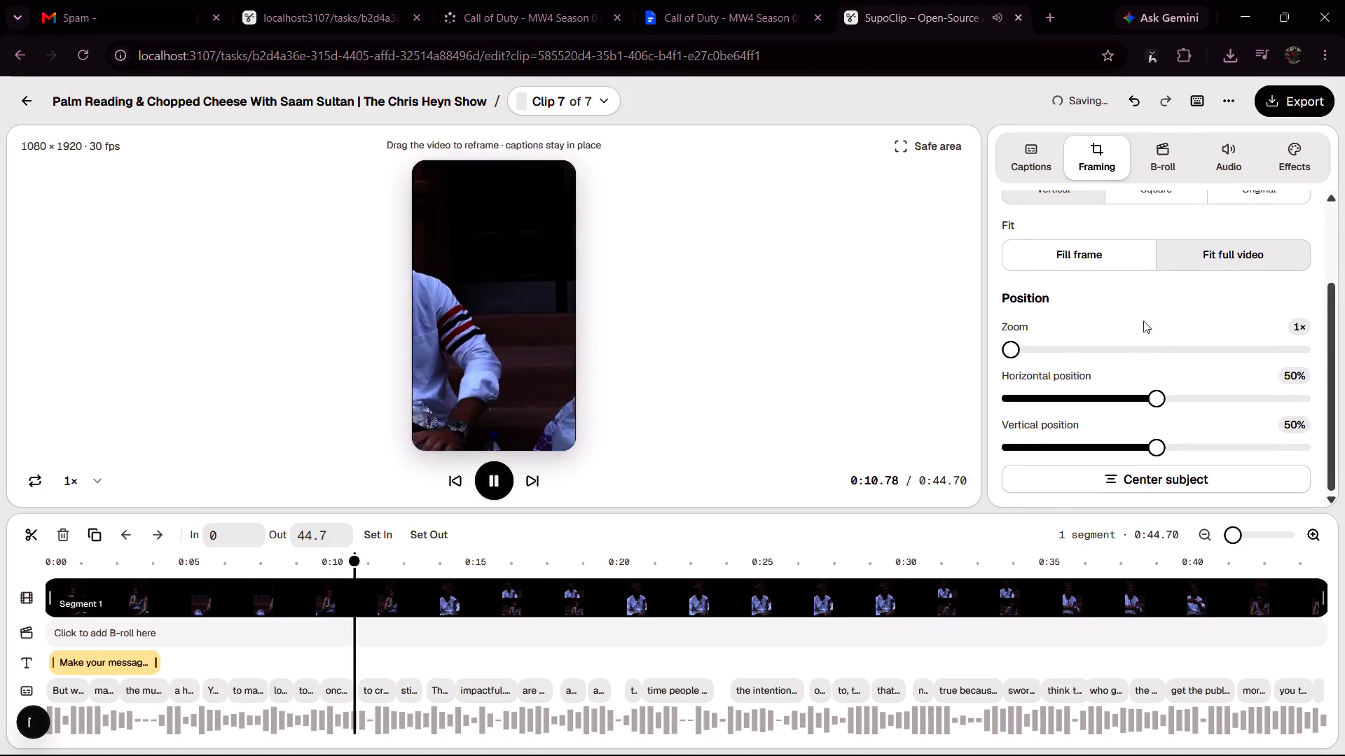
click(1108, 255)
Center the subject in the video frame.
scroll(1109, 288, up, 2)
scroll(1117, 300, down, 1)
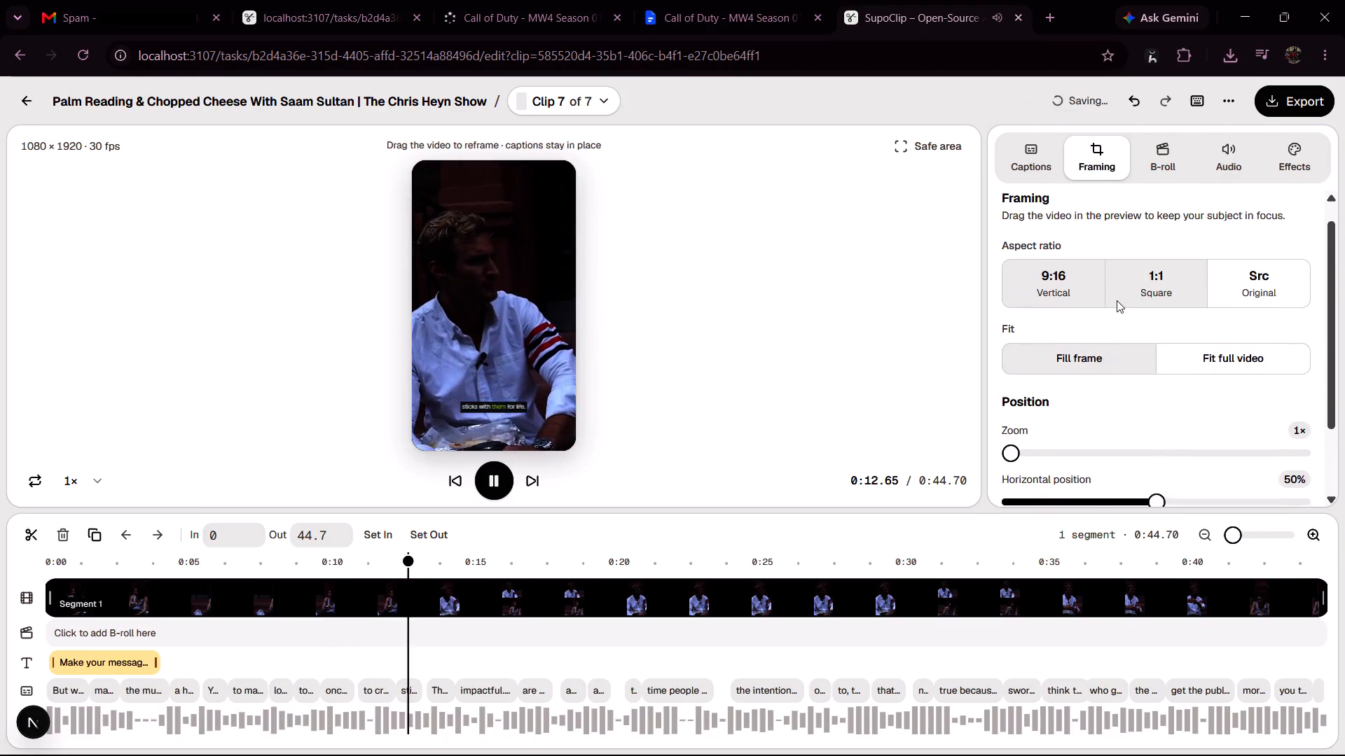
scroll(1133, 294, down, 4)
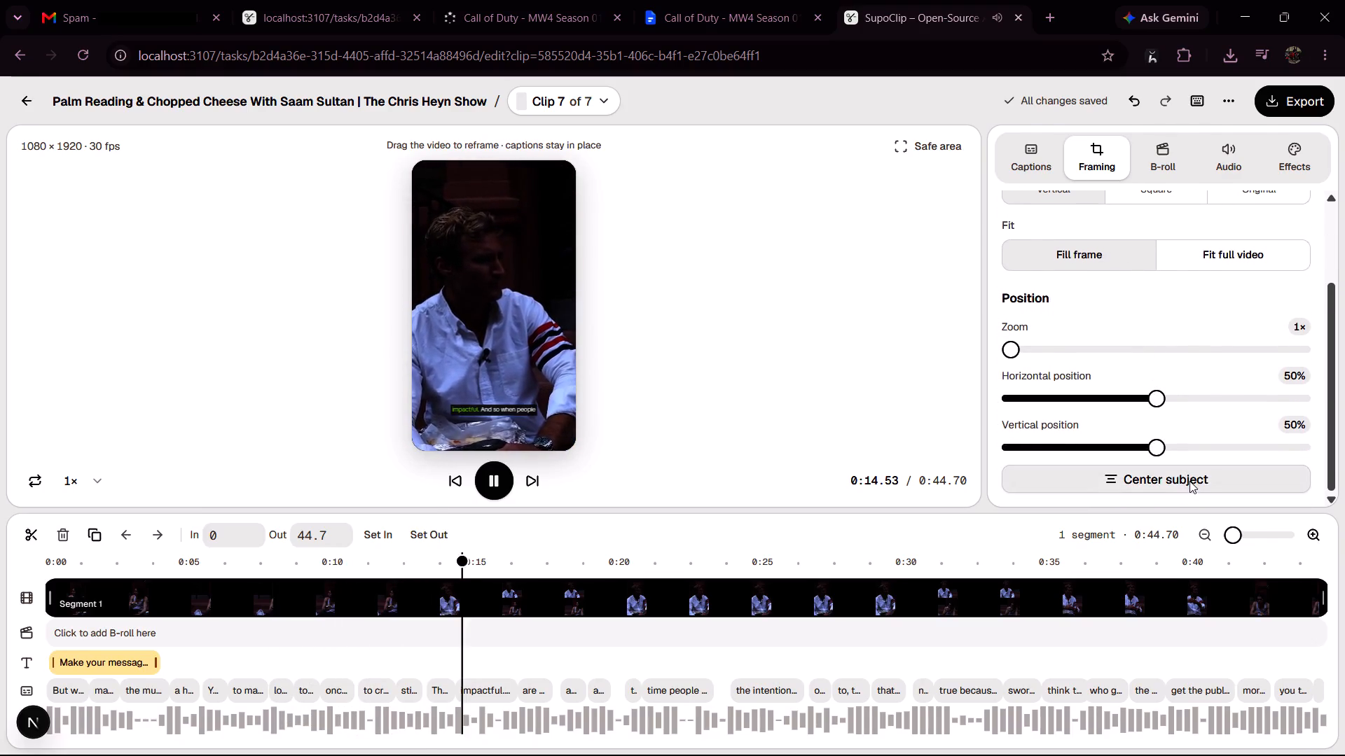
click(1193, 482)
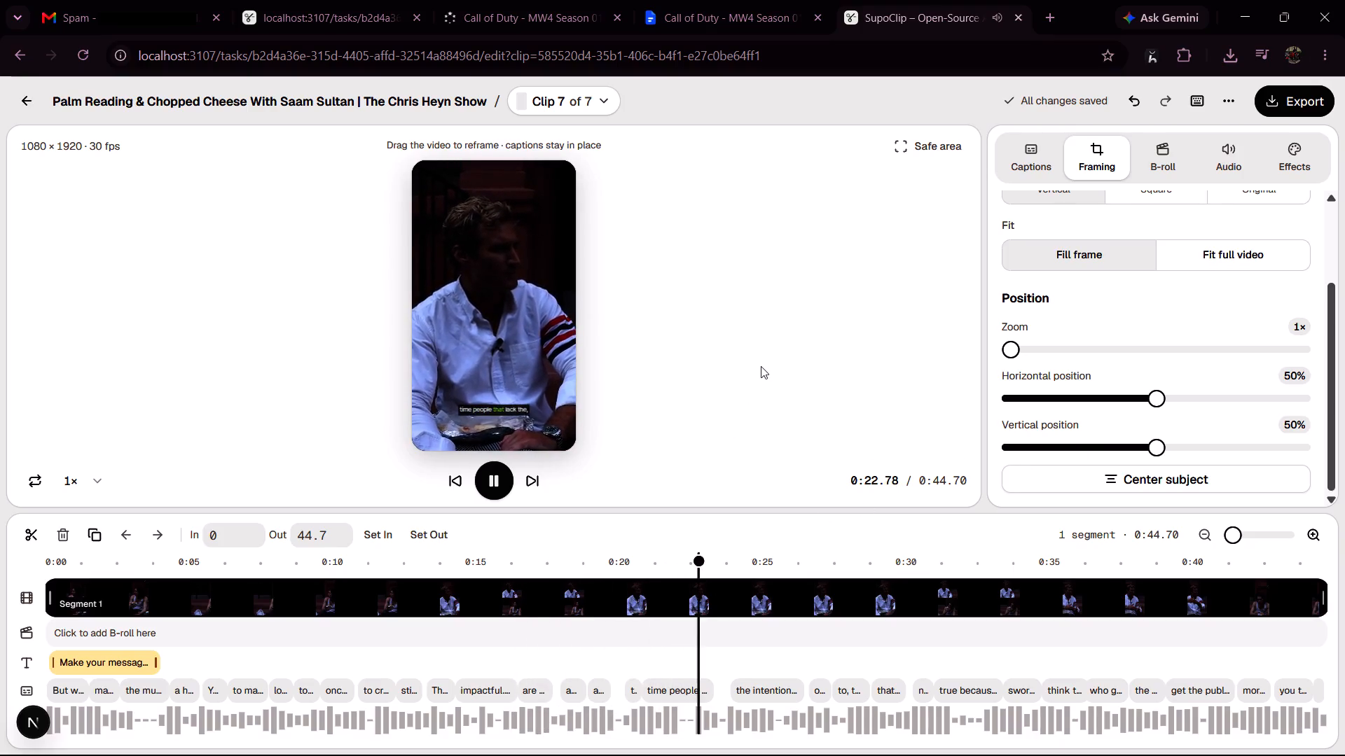
Replay the part of the clip between 0:15 and 0:20 to check the framing and captions.
click(573, 598)
click(572, 598)
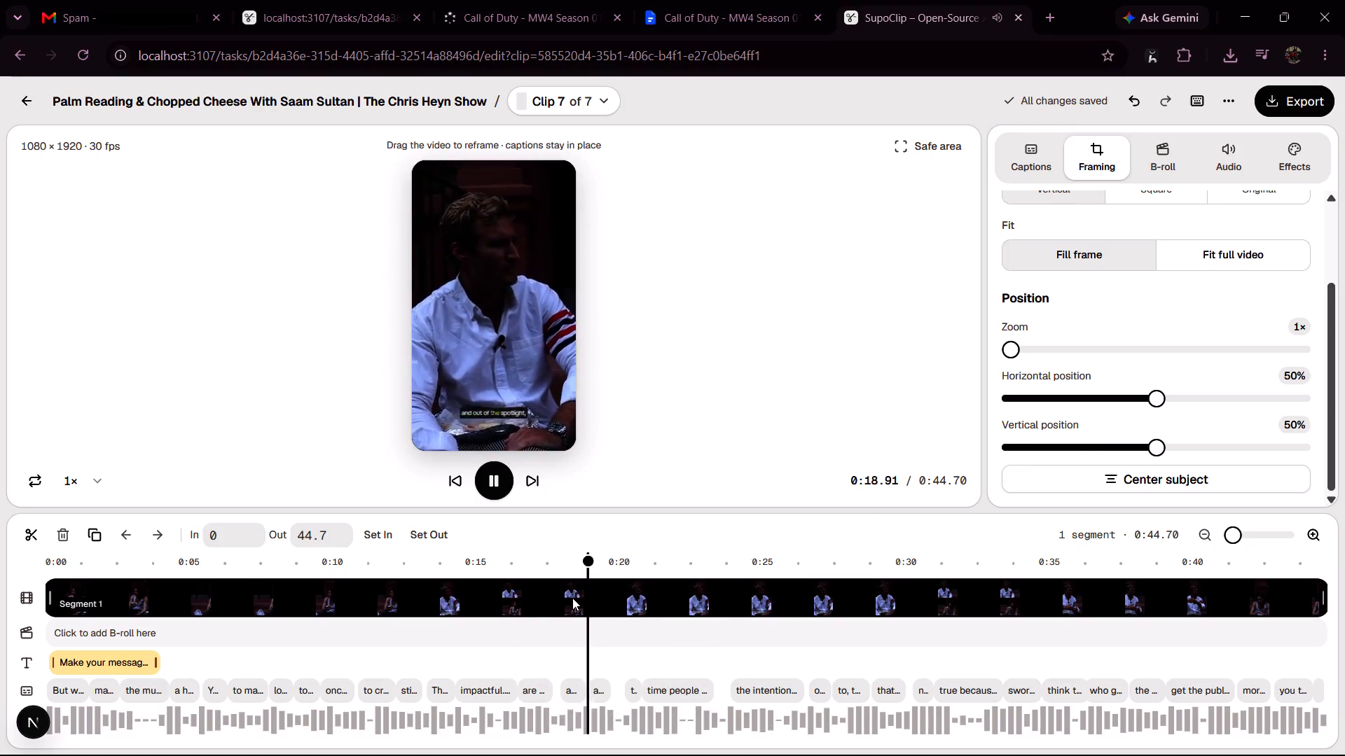
click(563, 598)
click(551, 598)
click(525, 595)
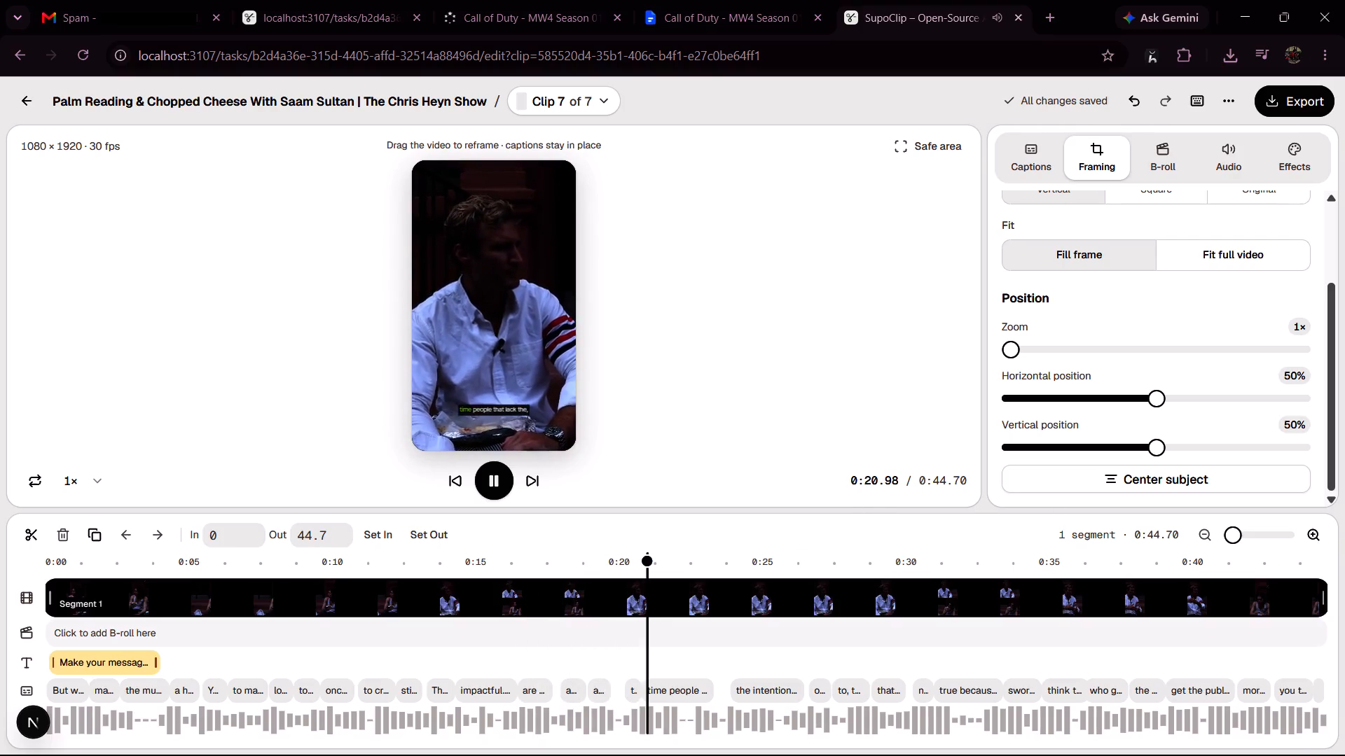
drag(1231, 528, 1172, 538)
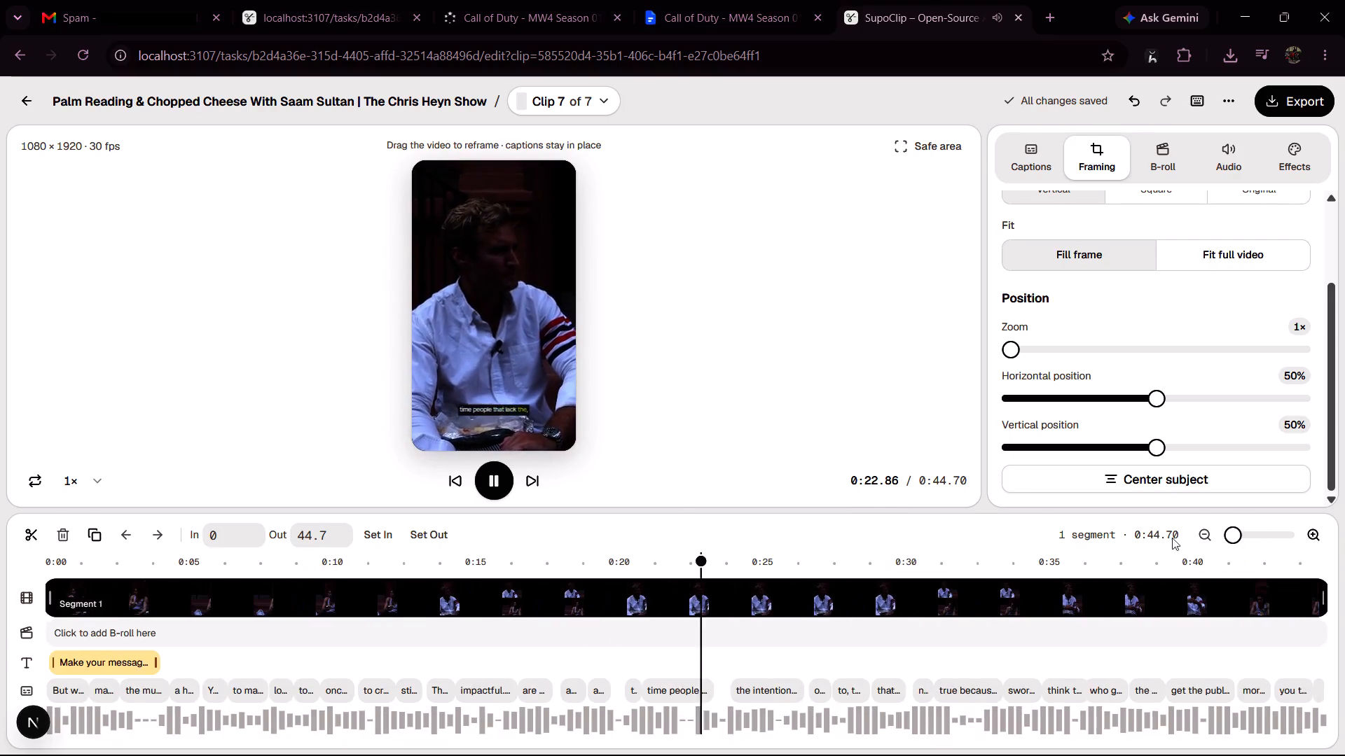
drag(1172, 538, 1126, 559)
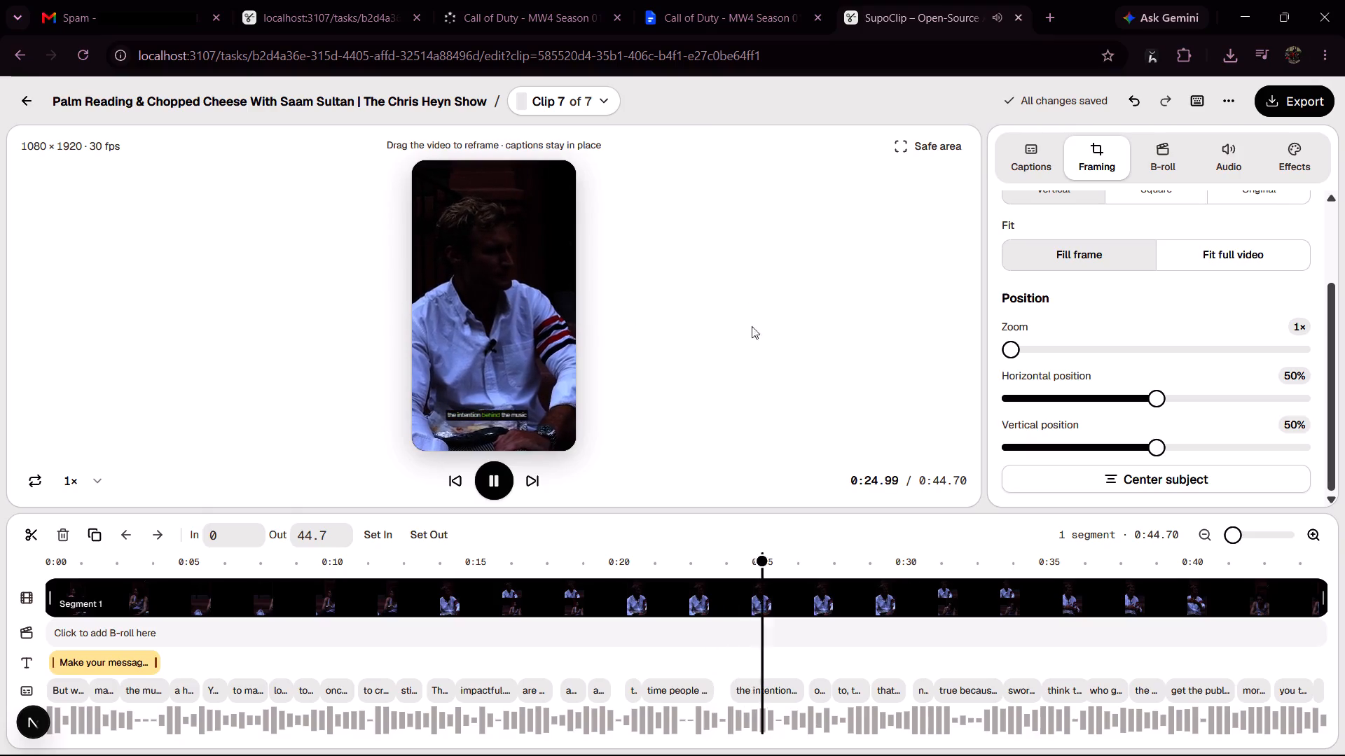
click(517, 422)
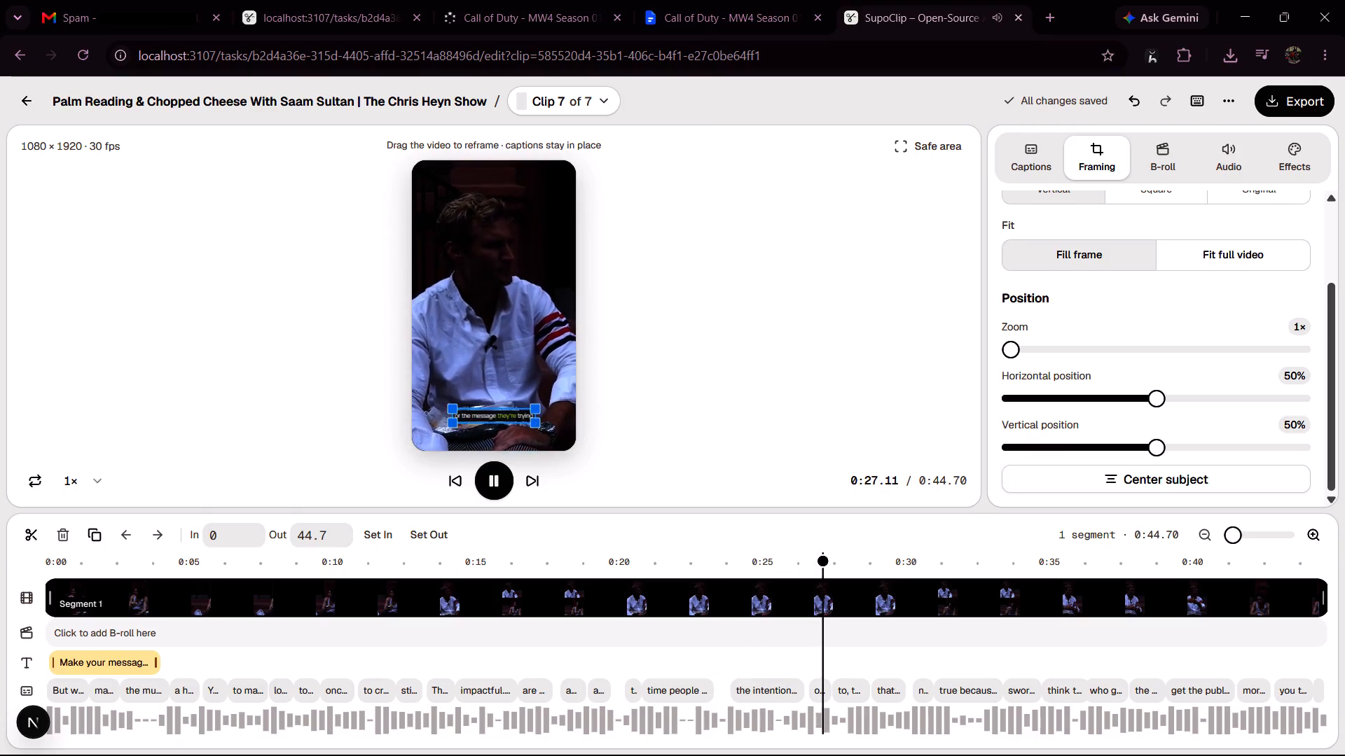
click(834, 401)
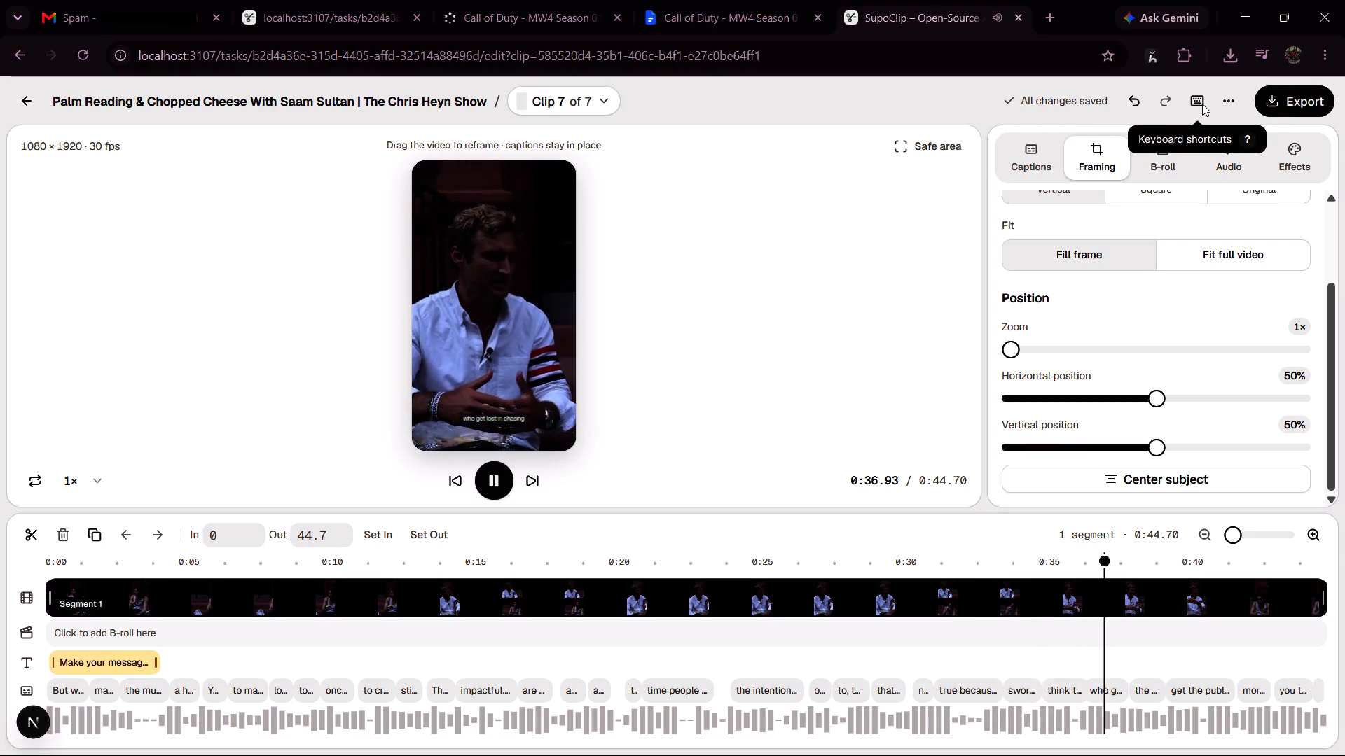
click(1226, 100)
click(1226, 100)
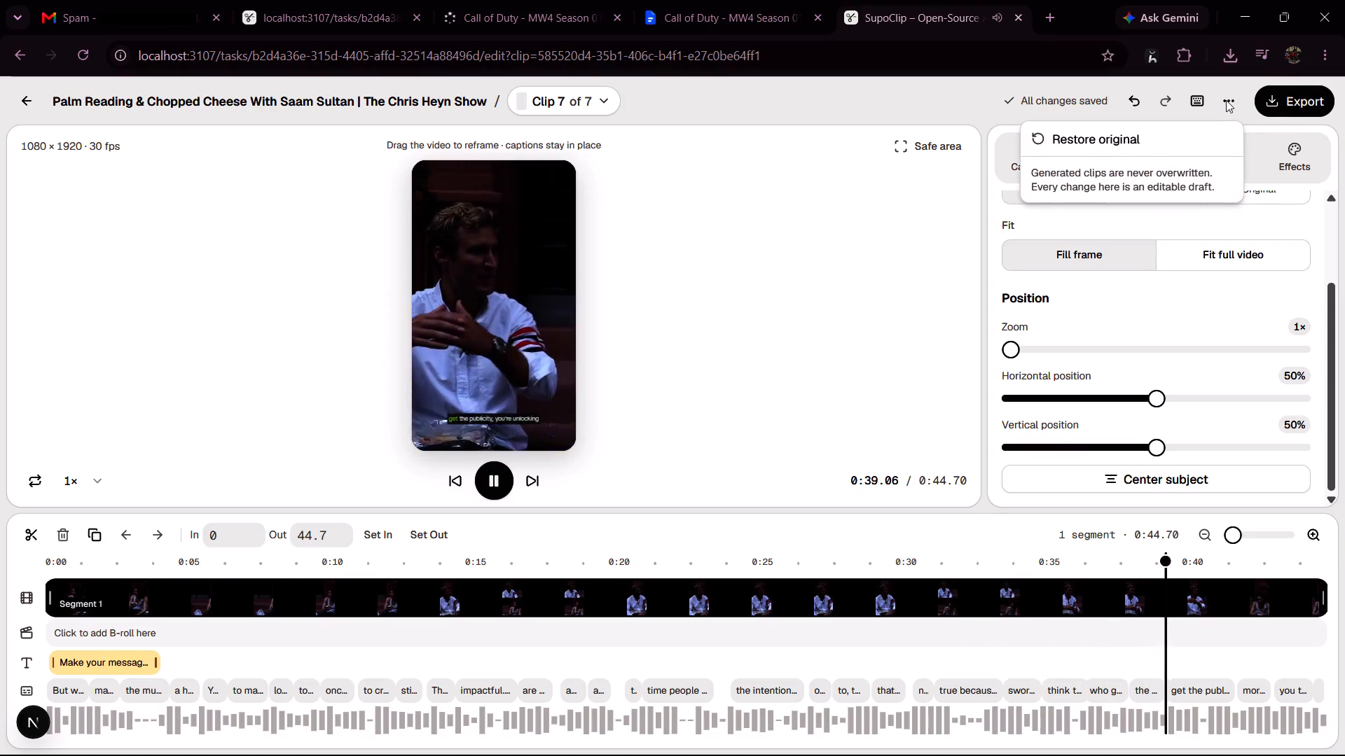
Export clip 7 for TikTok as an MP4 rendered on this device, and close the export dialog once it is done.
click(1285, 100)
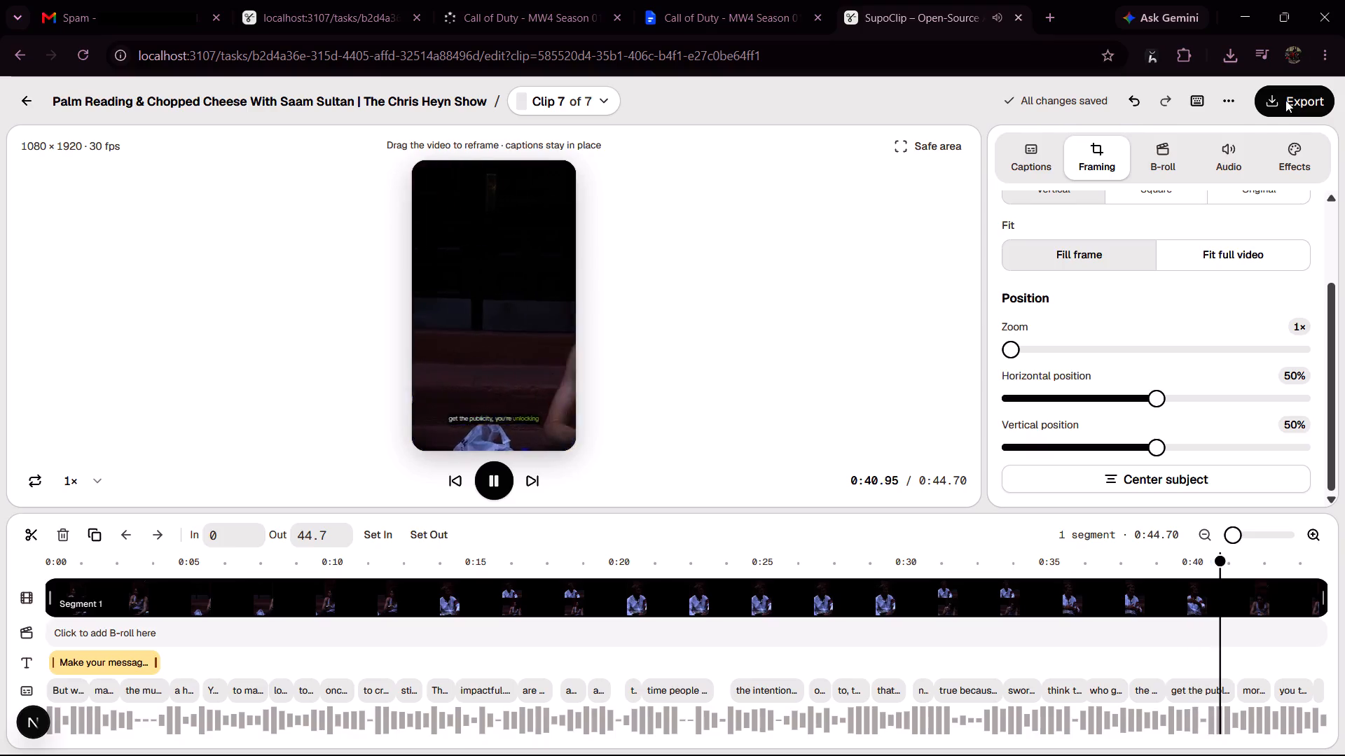
scroll(695, 532, down, 2)
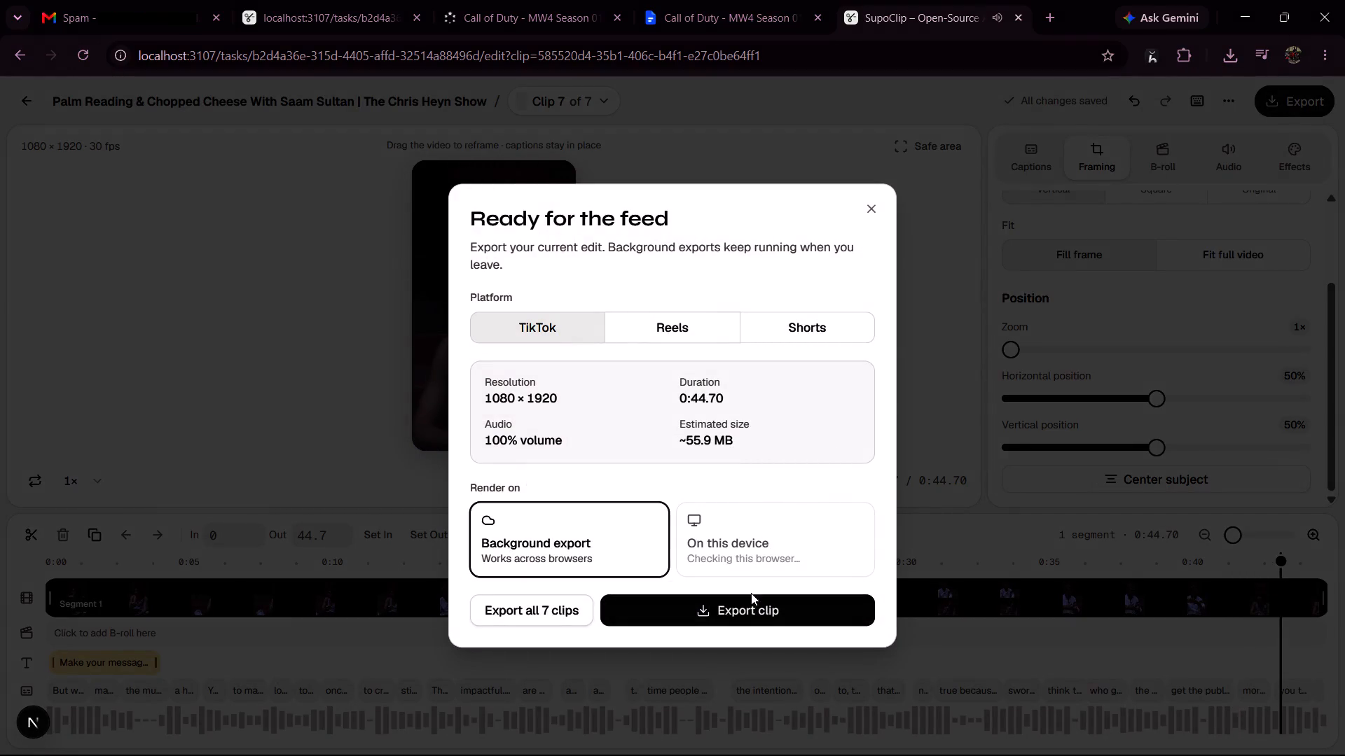
scroll(701, 570, down, 2)
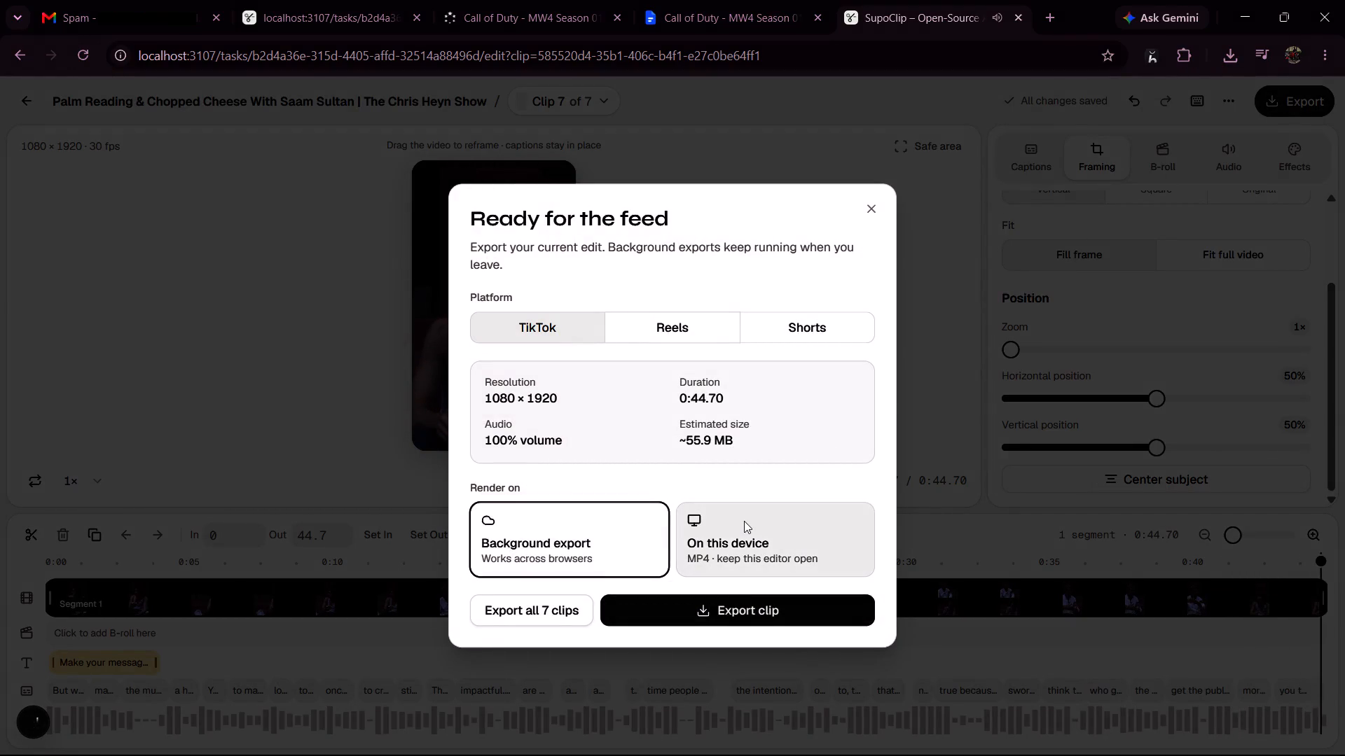
click(744, 521)
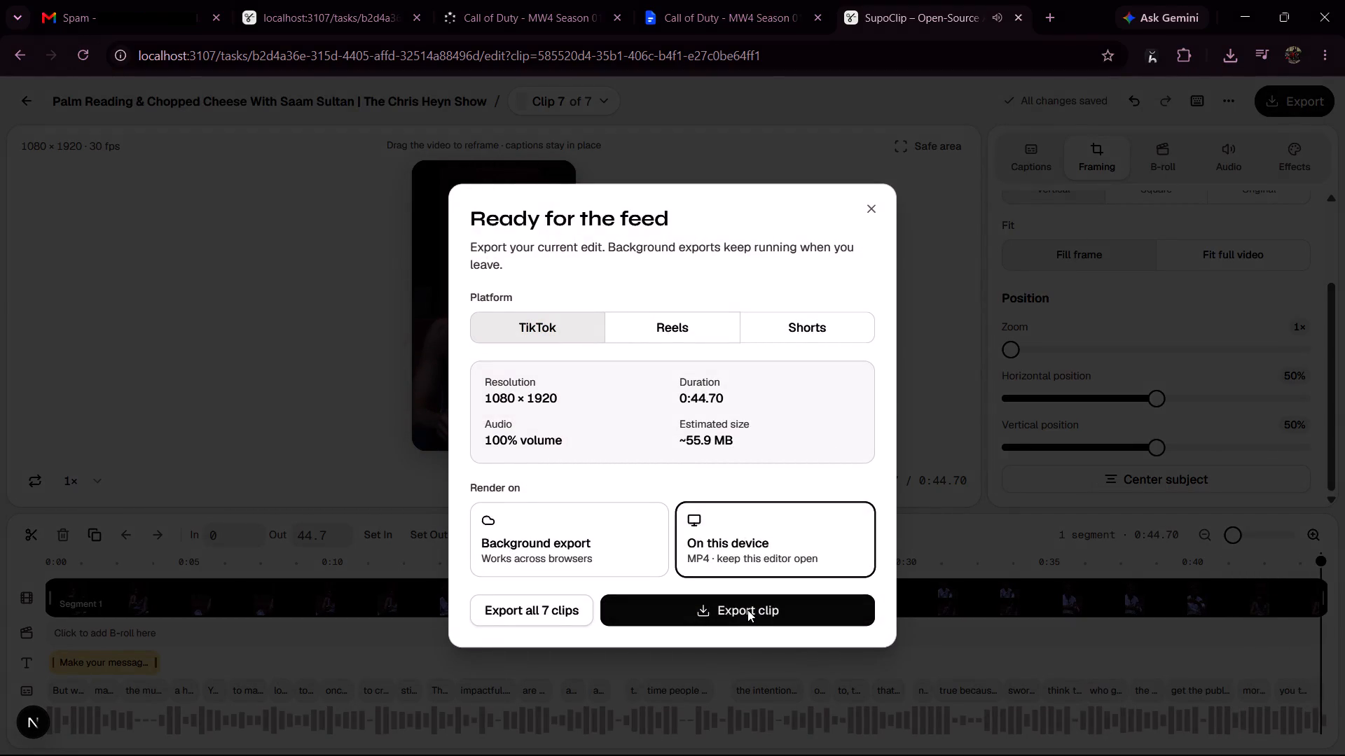
click(747, 610)
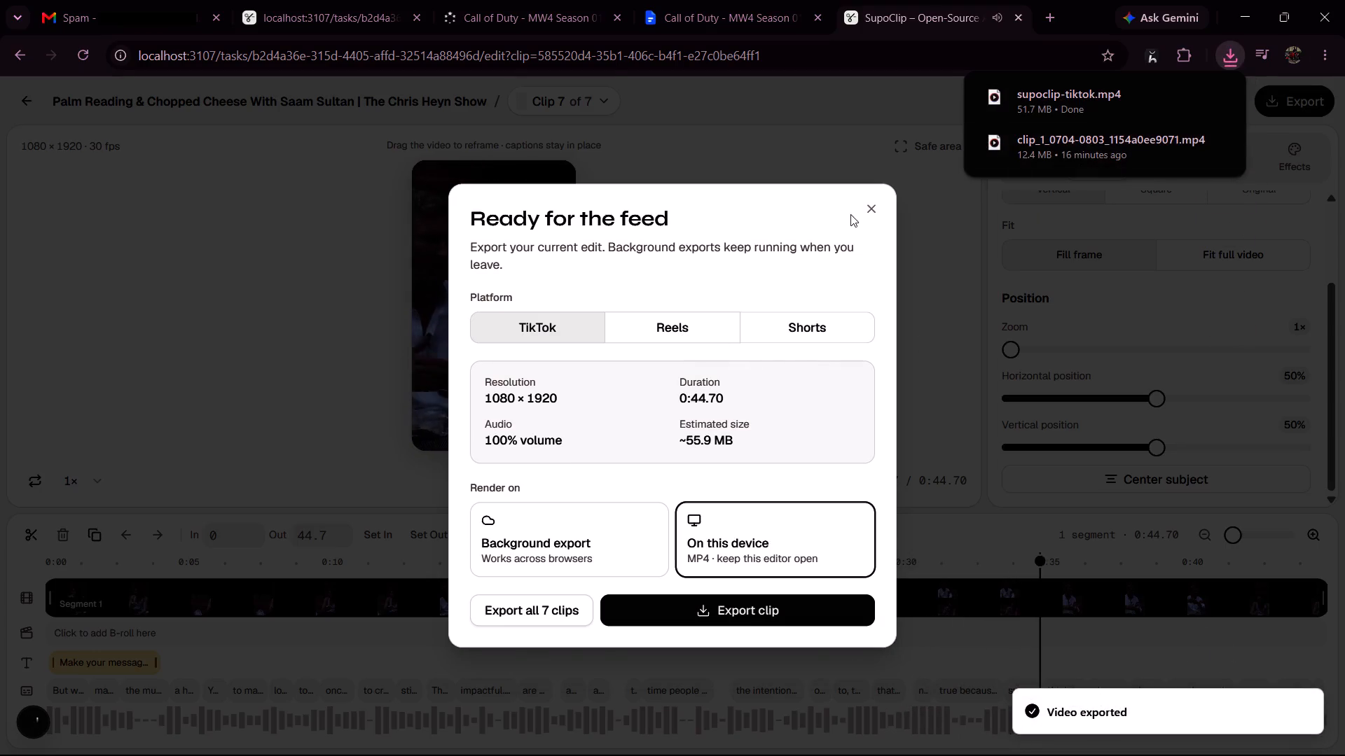
click(869, 206)
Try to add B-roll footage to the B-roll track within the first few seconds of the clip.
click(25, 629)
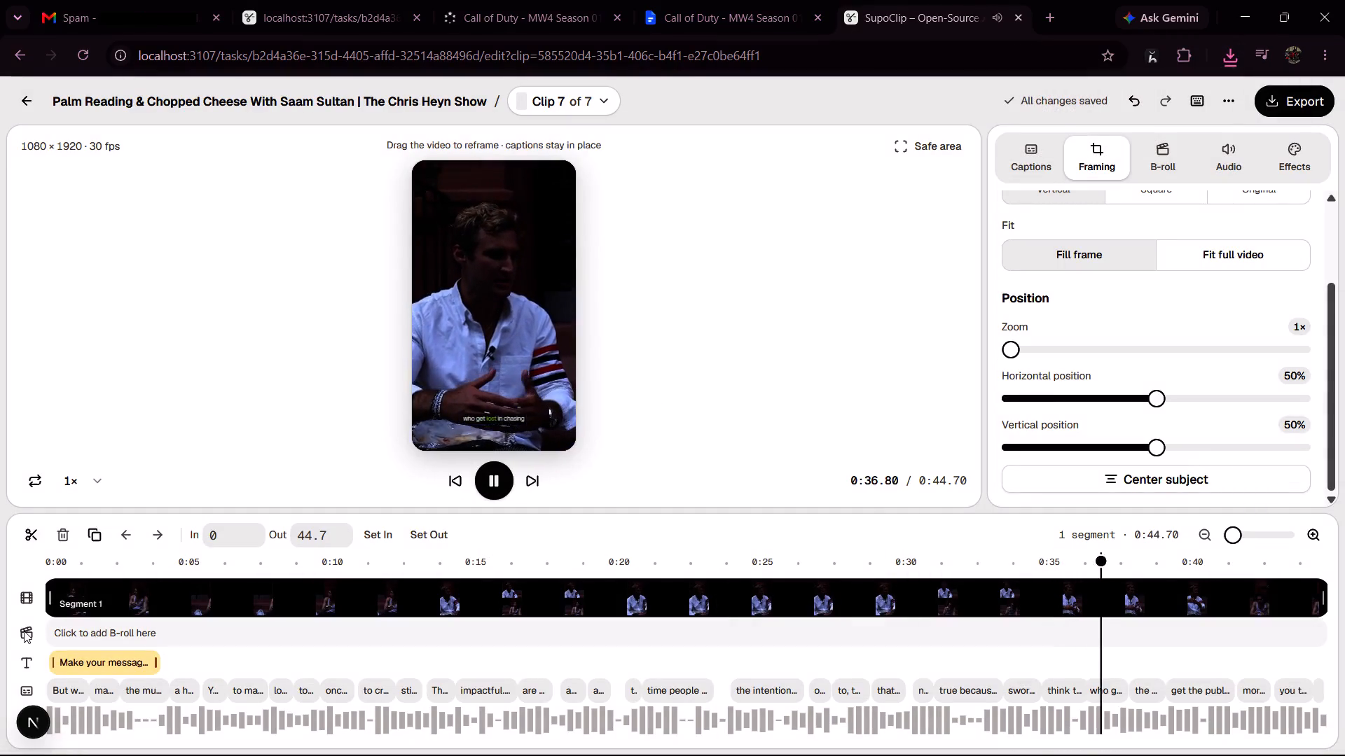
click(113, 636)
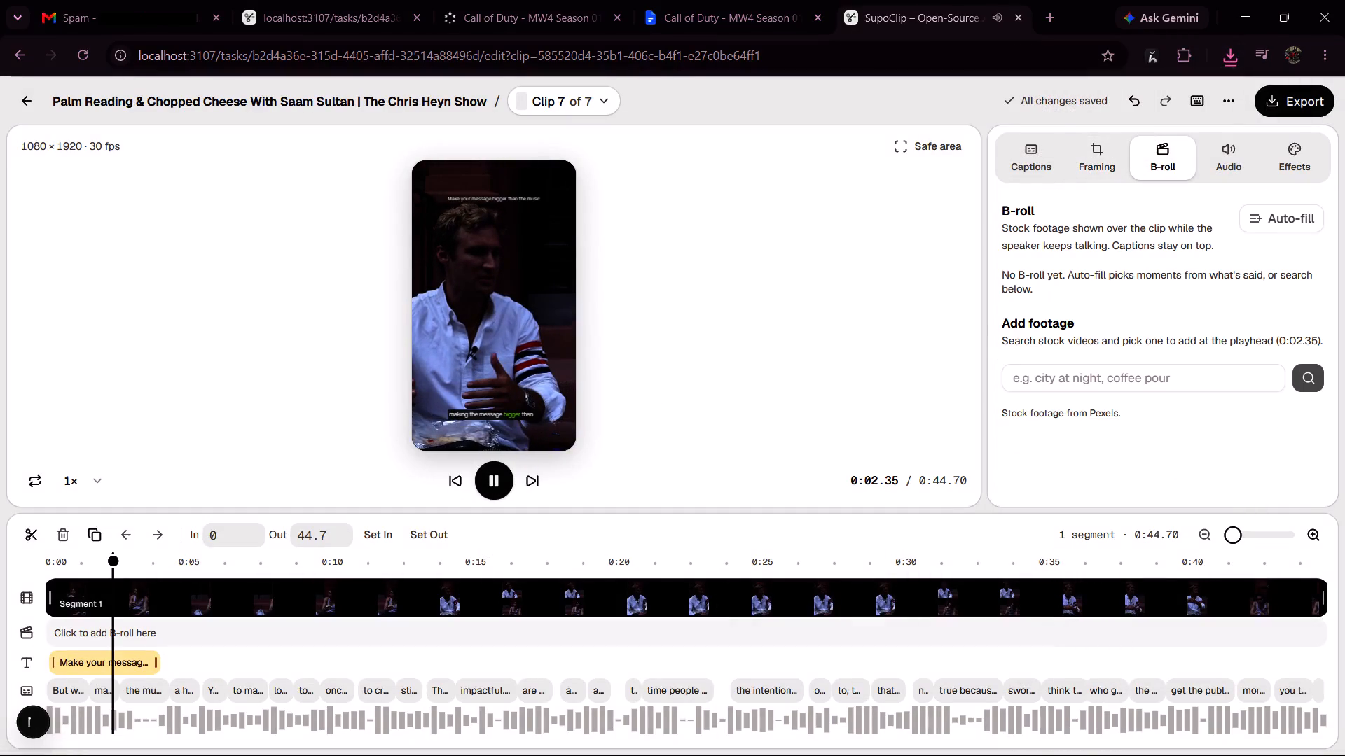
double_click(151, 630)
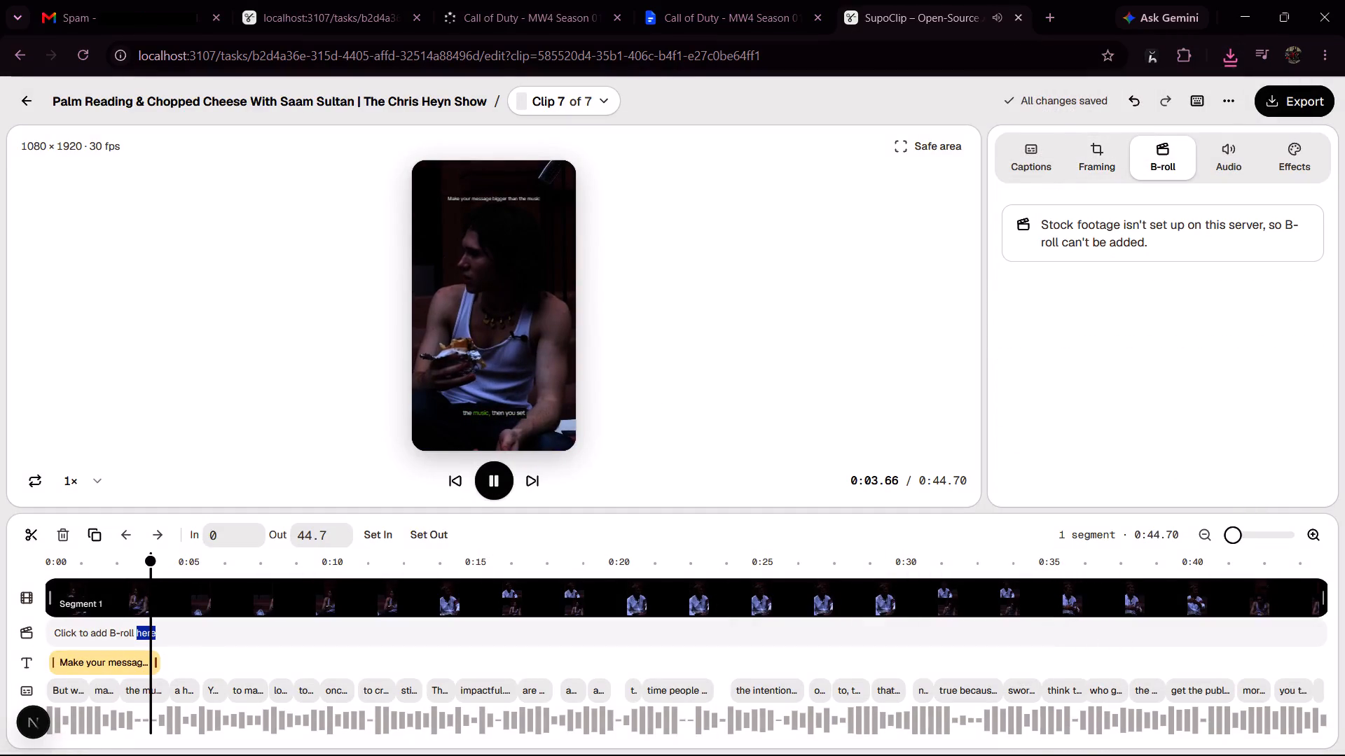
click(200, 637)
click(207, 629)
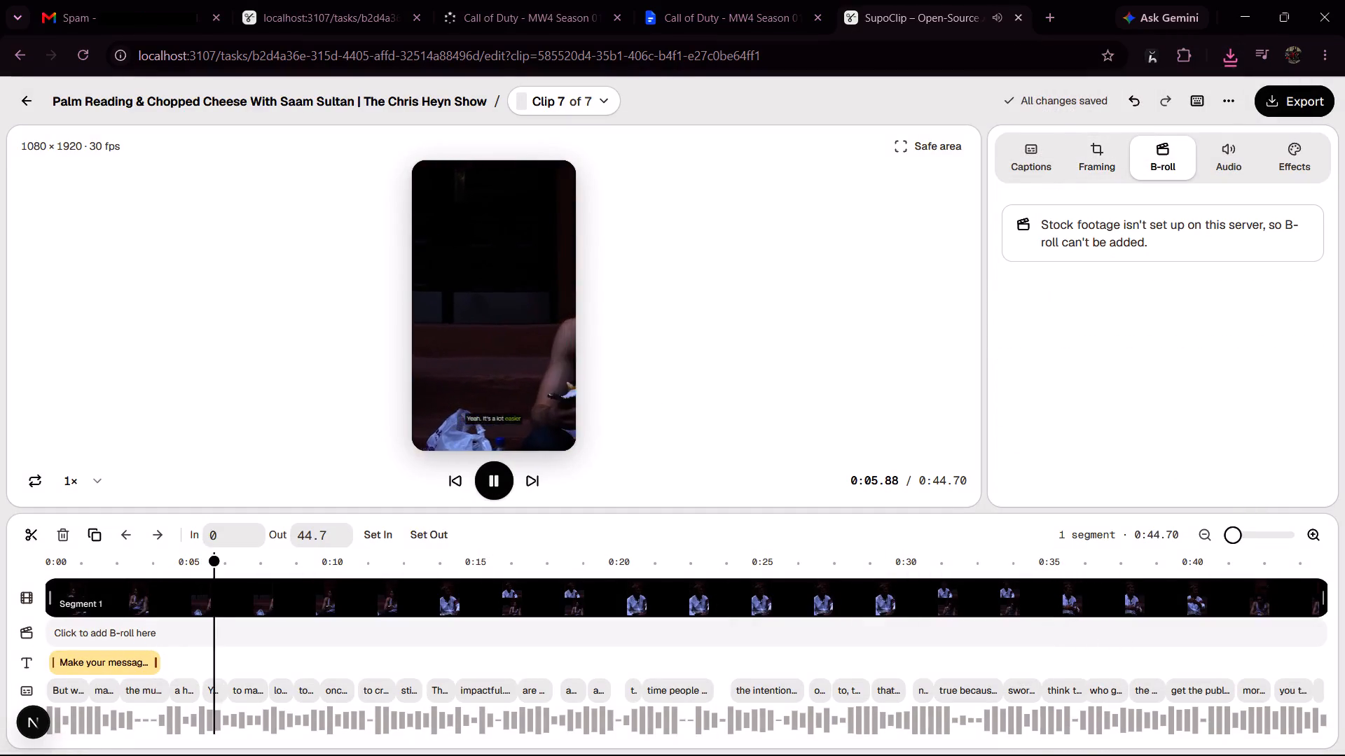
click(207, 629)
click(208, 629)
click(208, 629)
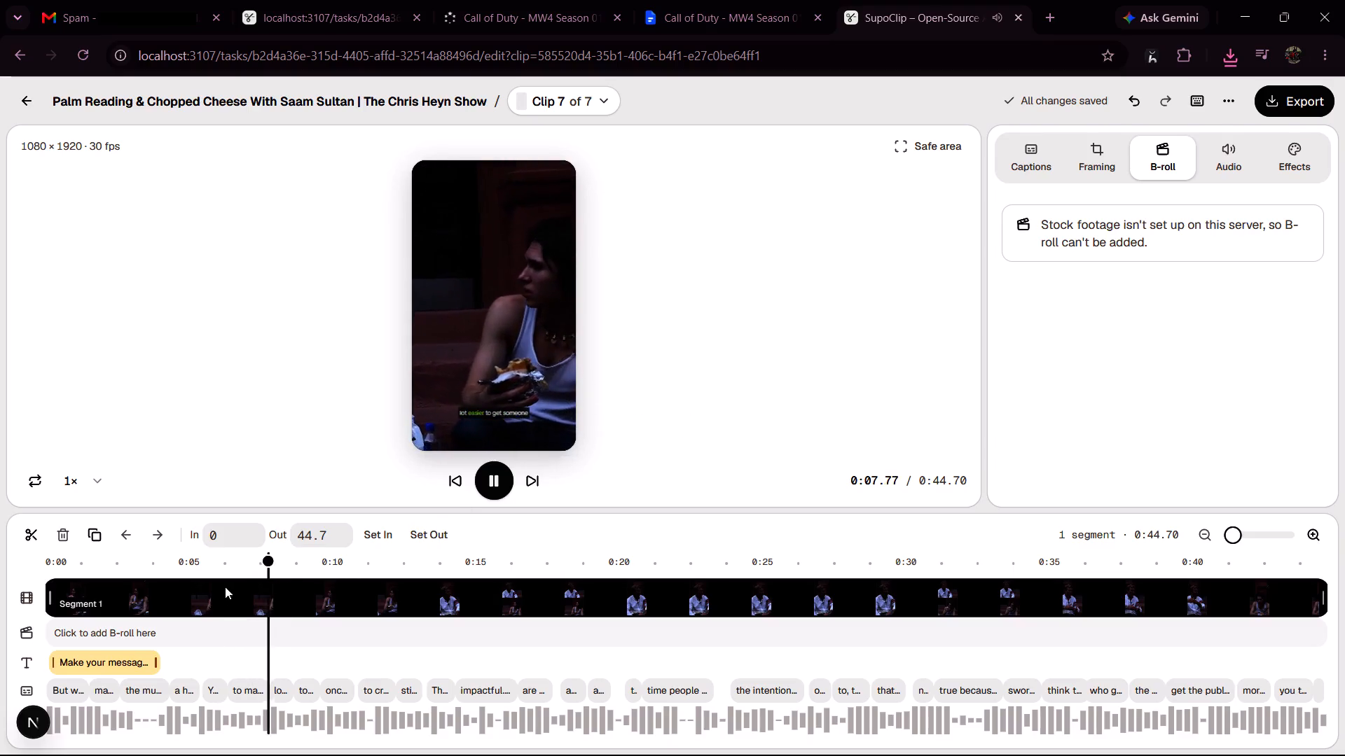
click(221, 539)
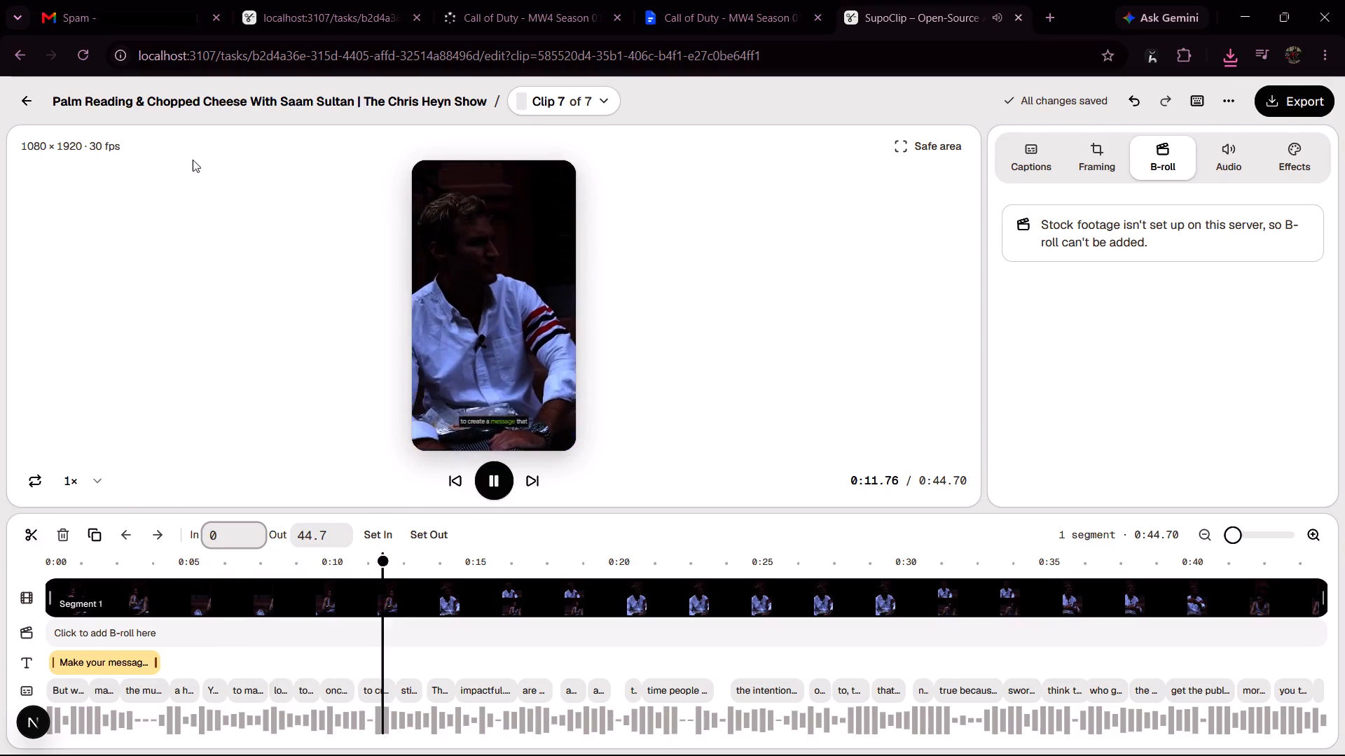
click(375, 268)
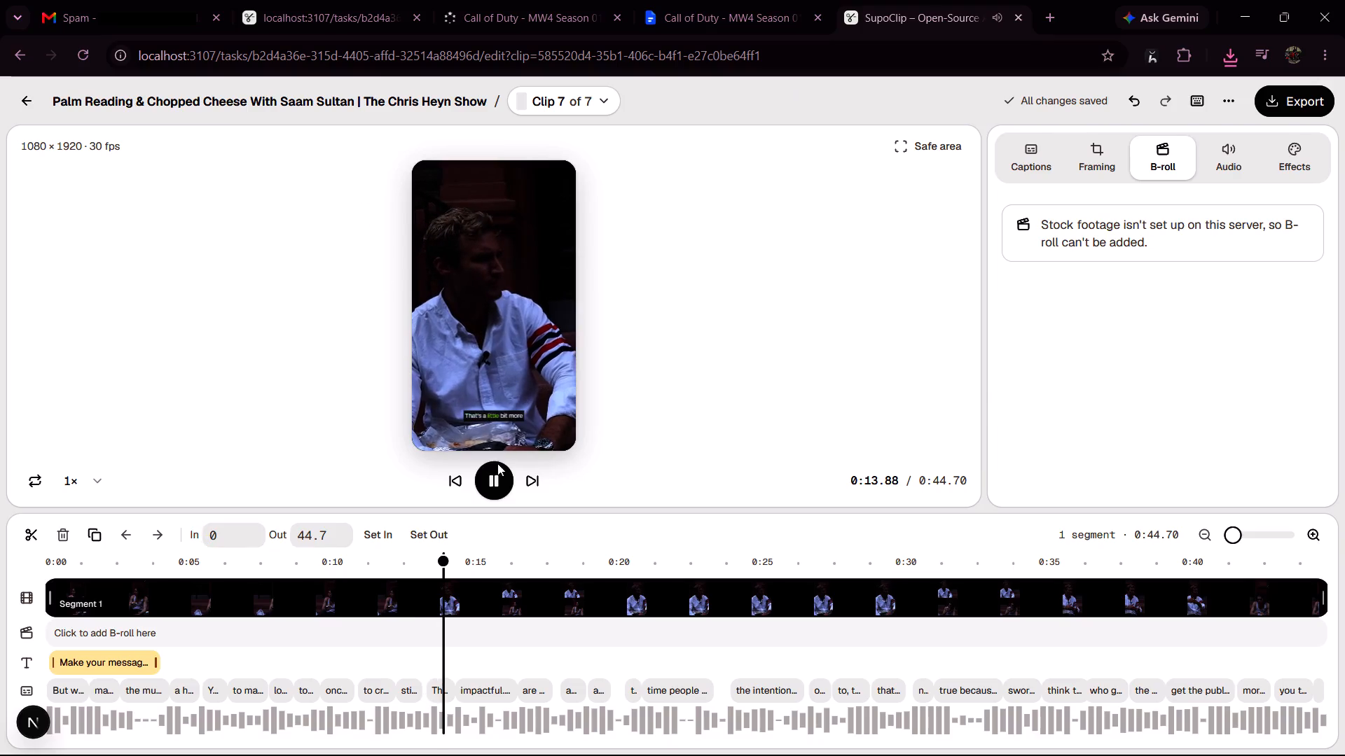
Pause the preview and open the downloaded supoclip-tiktok.mp4 in the video player.
click(497, 469)
click(1215, 56)
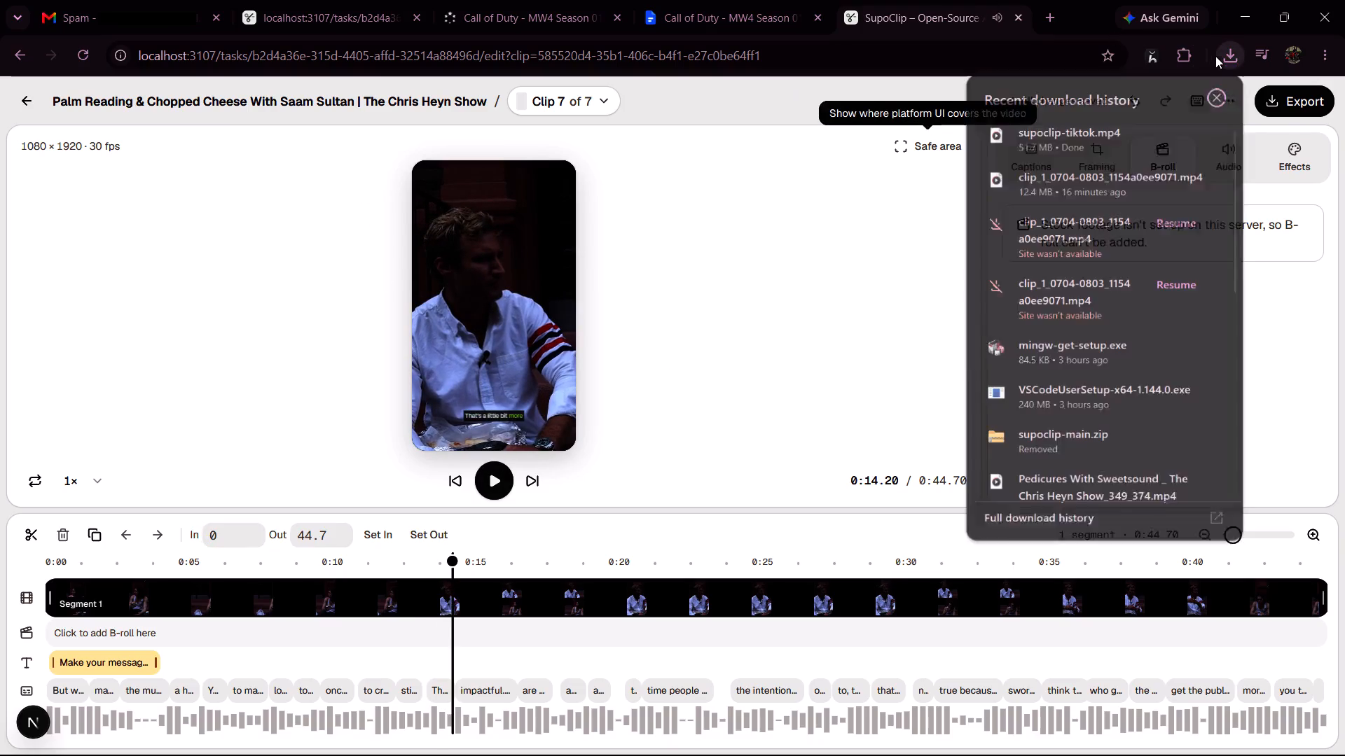
click(1091, 140)
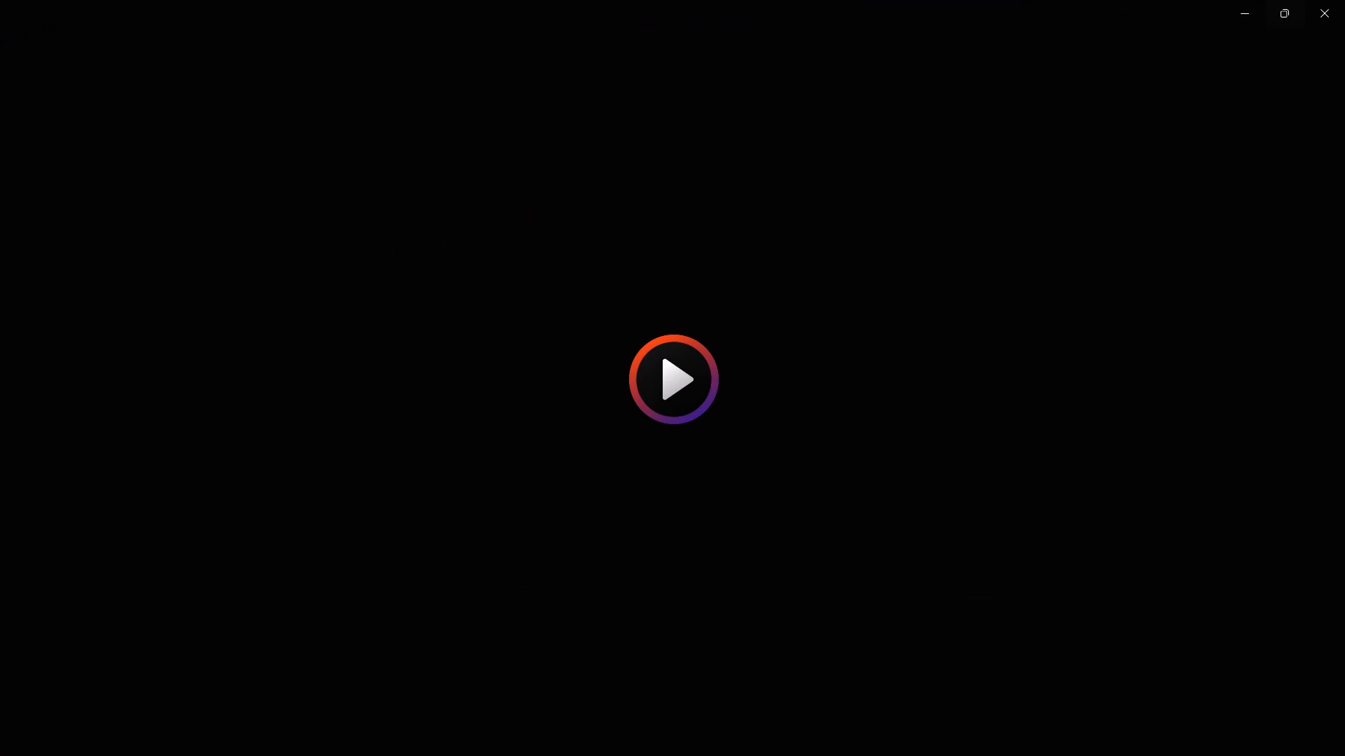